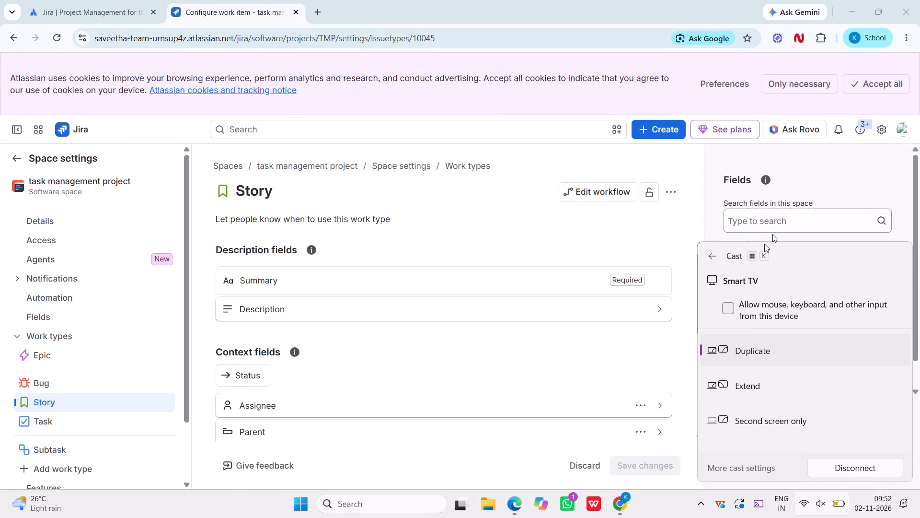
# Dismiss the Cast panel covering the browser page.
pyautogui.click(703, 258)
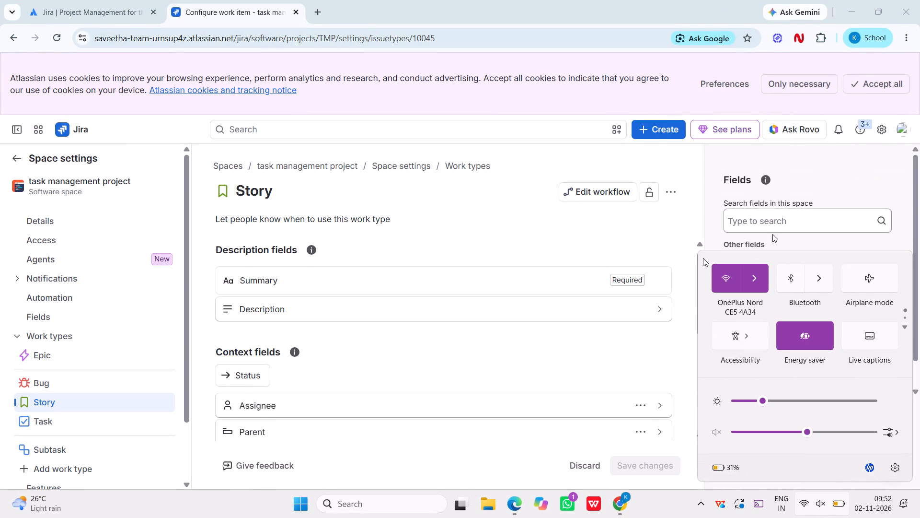
pyautogui.click(674, 361)
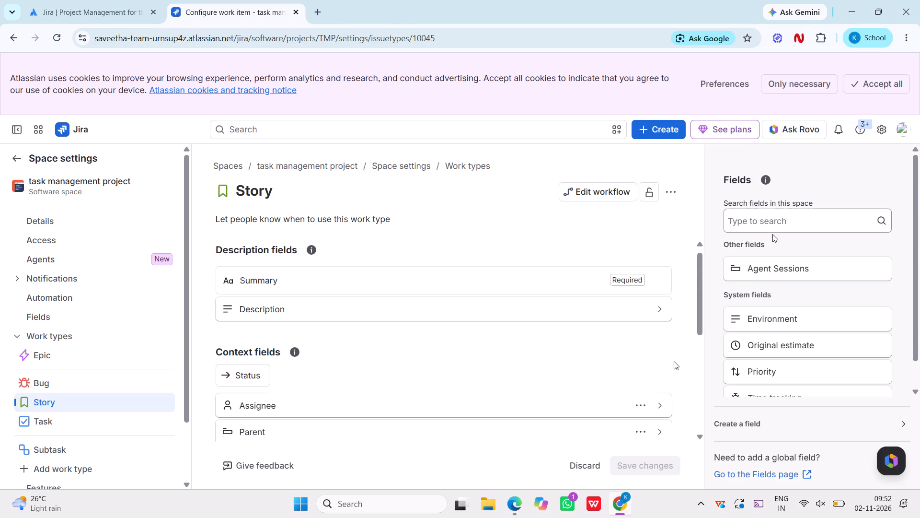
# Leave the space settings and return to the task management project's backlog to view its work items.
pyautogui.click(21, 162)
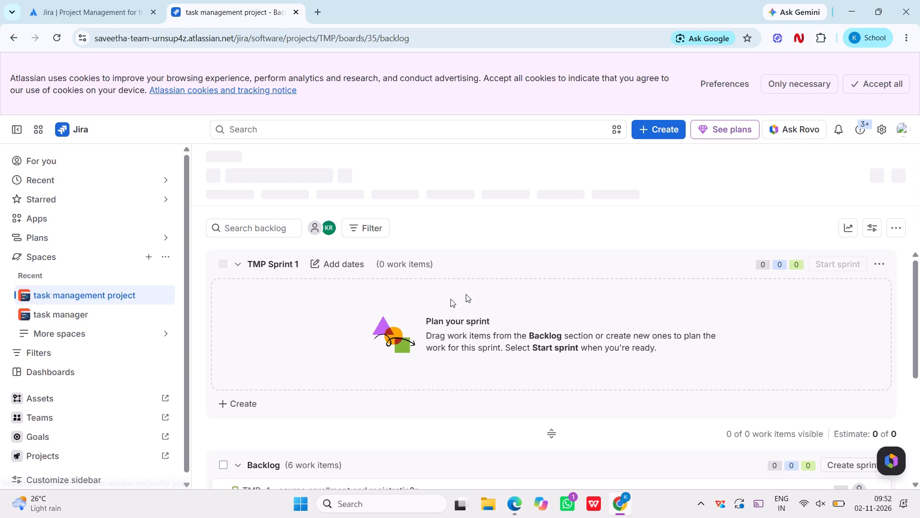
pyautogui.scroll(-5, 575, 344)
pyautogui.scroll(1, 575, 344)
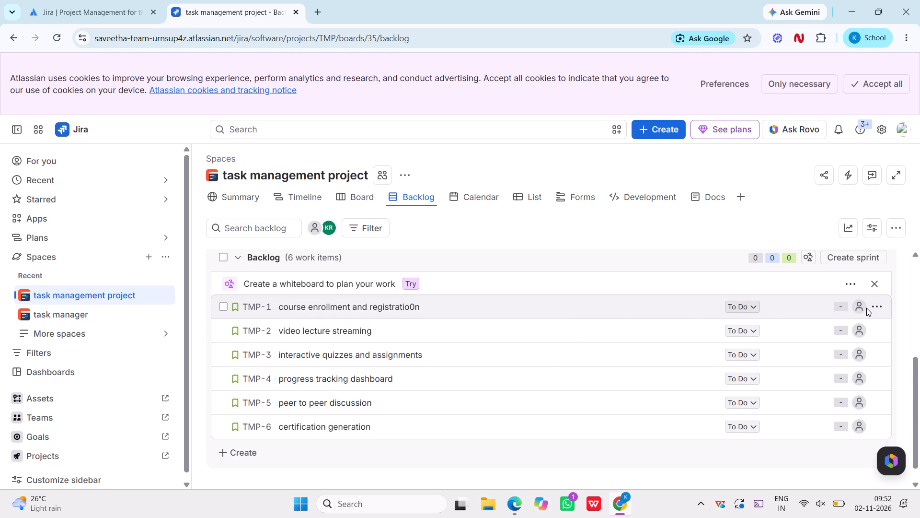
pyautogui.click(884, 307)
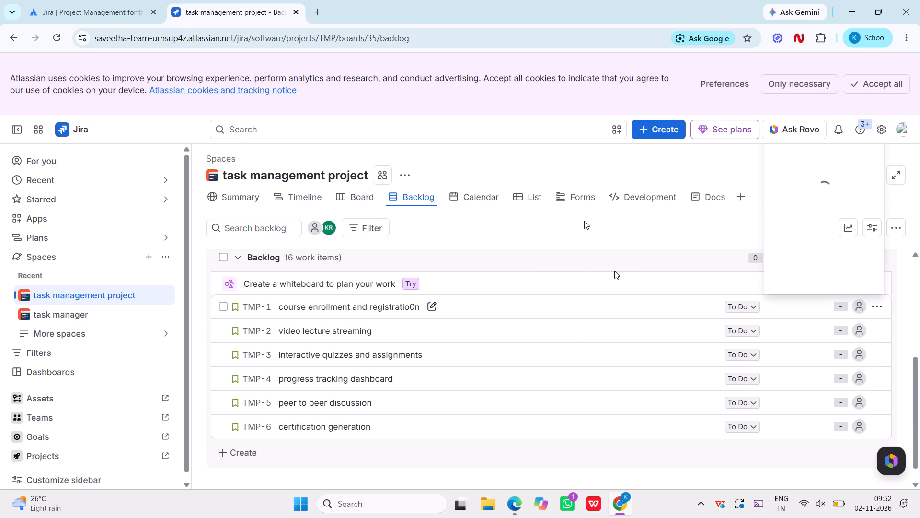
pyautogui.click(540, 234)
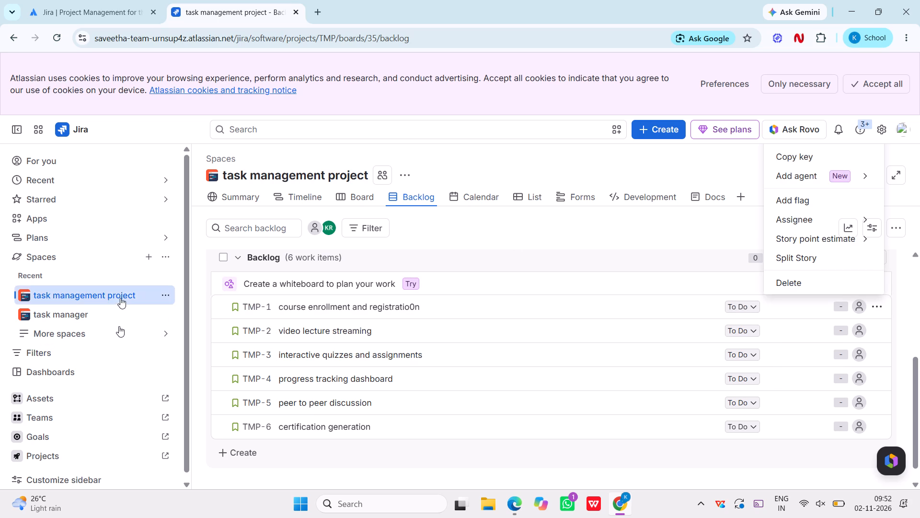
# Delete the task management project space by moving it to the trash.
pyautogui.click(124, 295)
pyautogui.rightClick(124, 295)
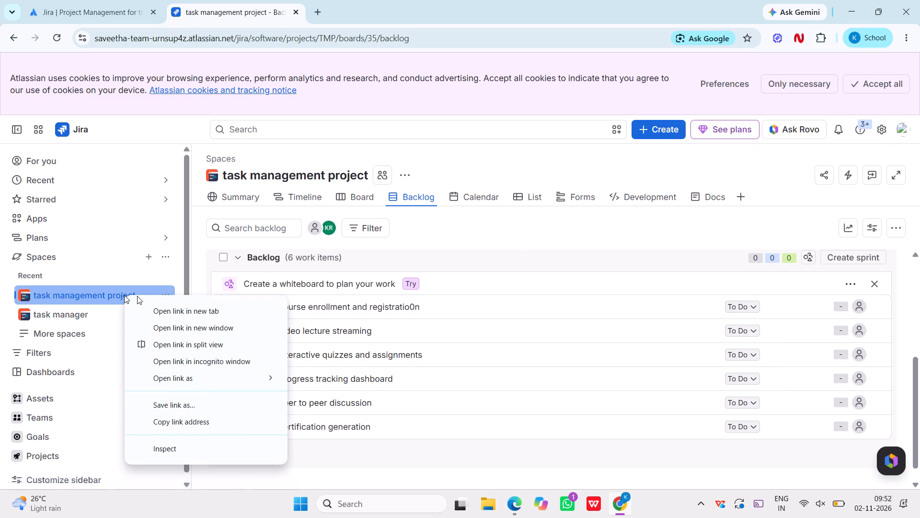
pyautogui.moveTo(148, 300); pyautogui.dragTo(166, 295)
pyautogui.click(166, 295)
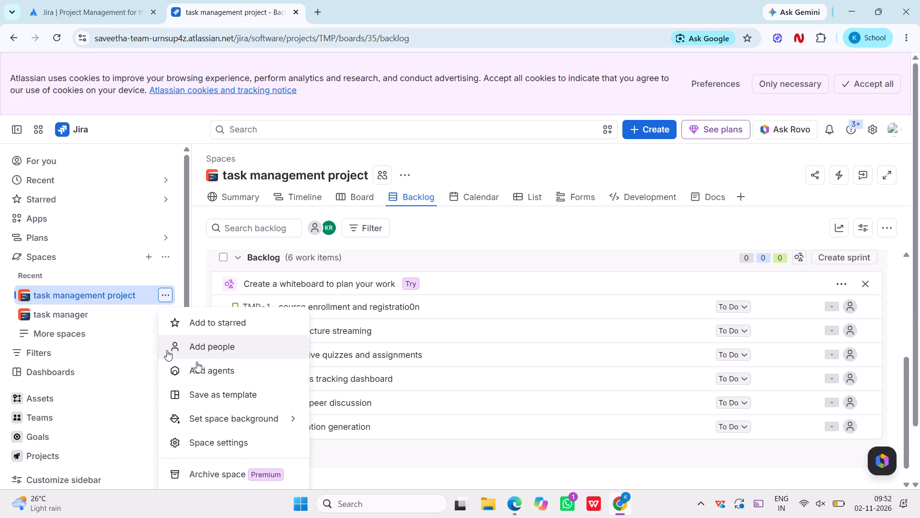
pyautogui.scroll(-2, 219, 395)
pyautogui.click(227, 430)
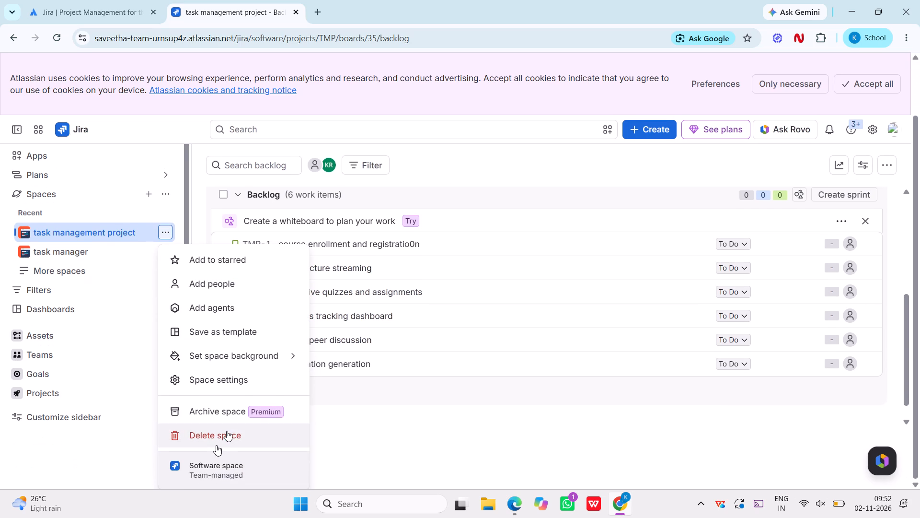
pyautogui.click(223, 437)
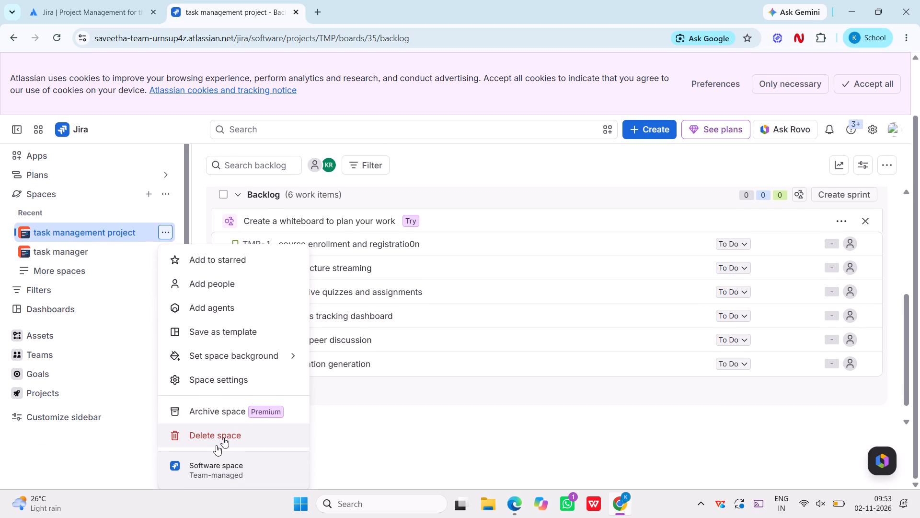
pyautogui.click(223, 437)
pyautogui.click(224, 432)
pyautogui.tripleClick(224, 432)
pyautogui.click(224, 432)
pyautogui.doubleClick(224, 432)
pyautogui.doubleClick(193, 432)
pyautogui.click(196, 439)
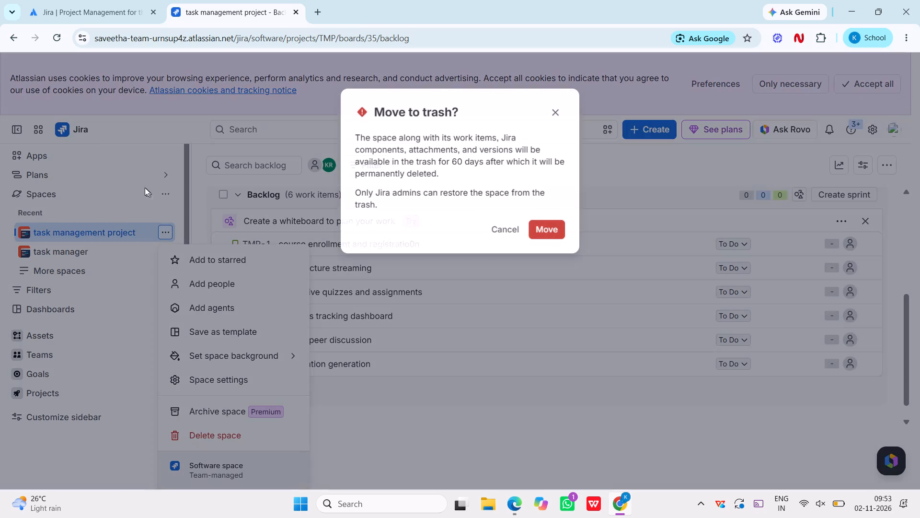
pyautogui.click(548, 225)
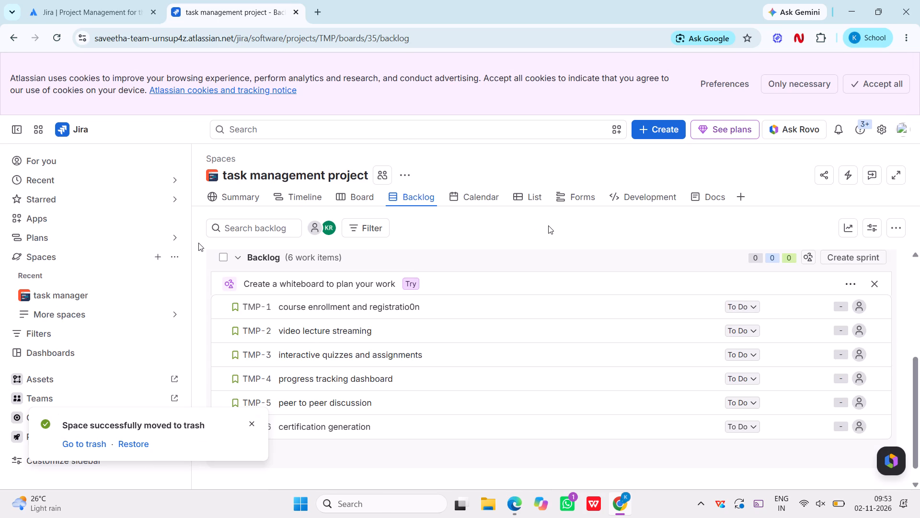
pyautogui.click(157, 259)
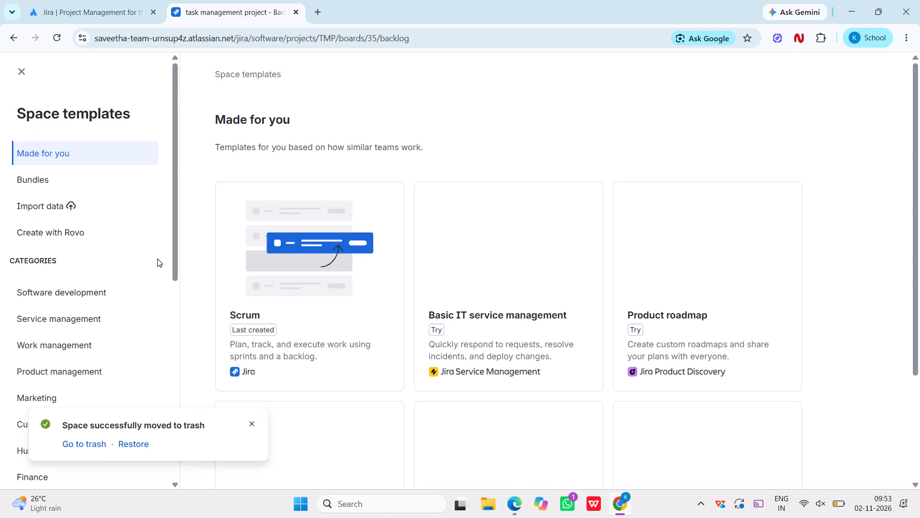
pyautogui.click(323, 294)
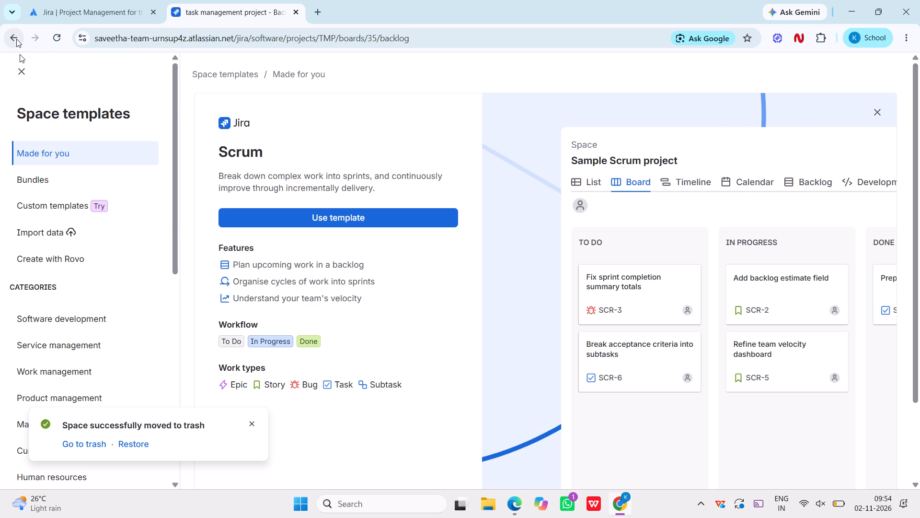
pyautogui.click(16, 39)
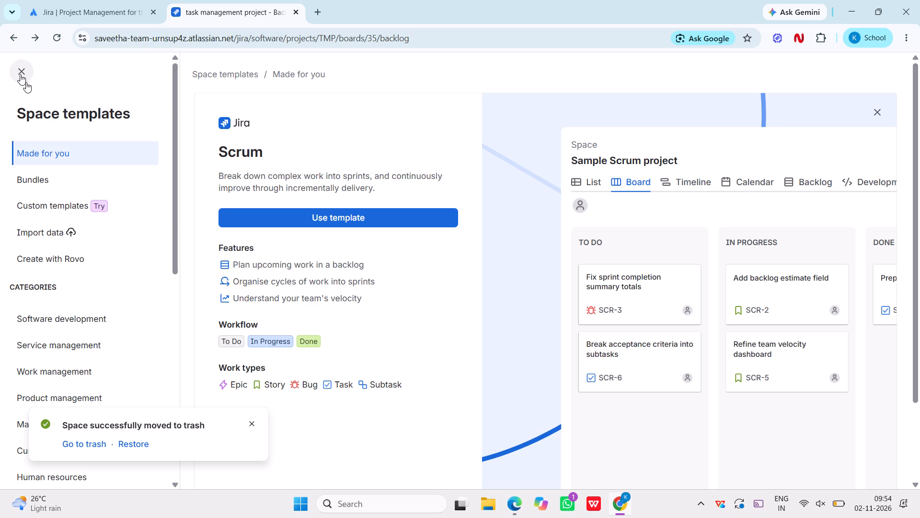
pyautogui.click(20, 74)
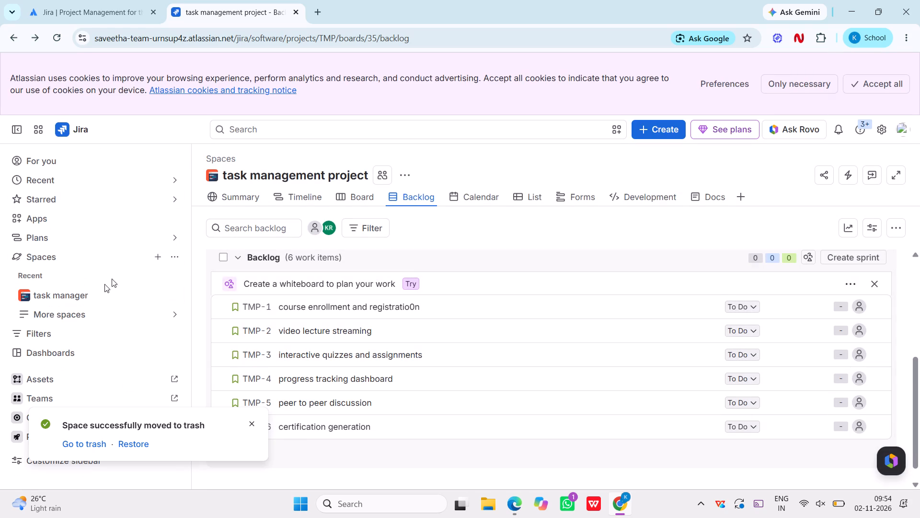
# Start creating a new space from the Scrum template.
pyautogui.click(160, 256)
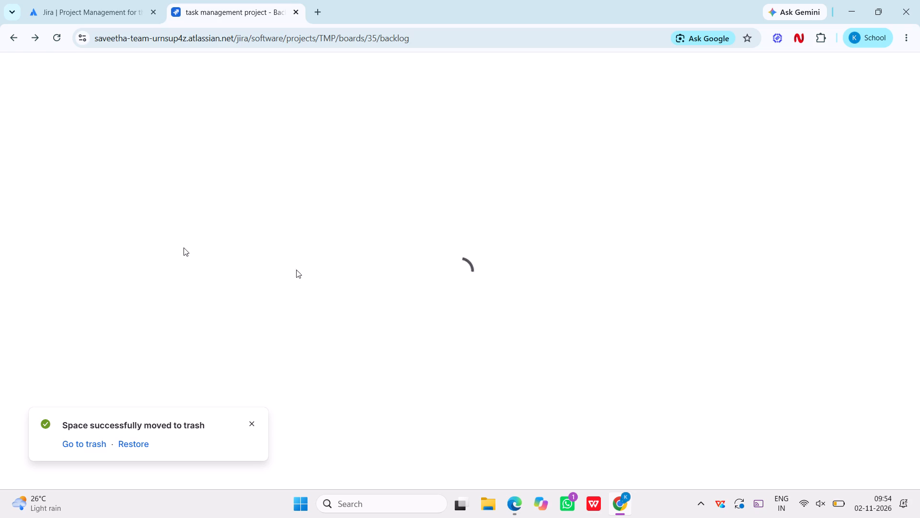
pyautogui.click(255, 421)
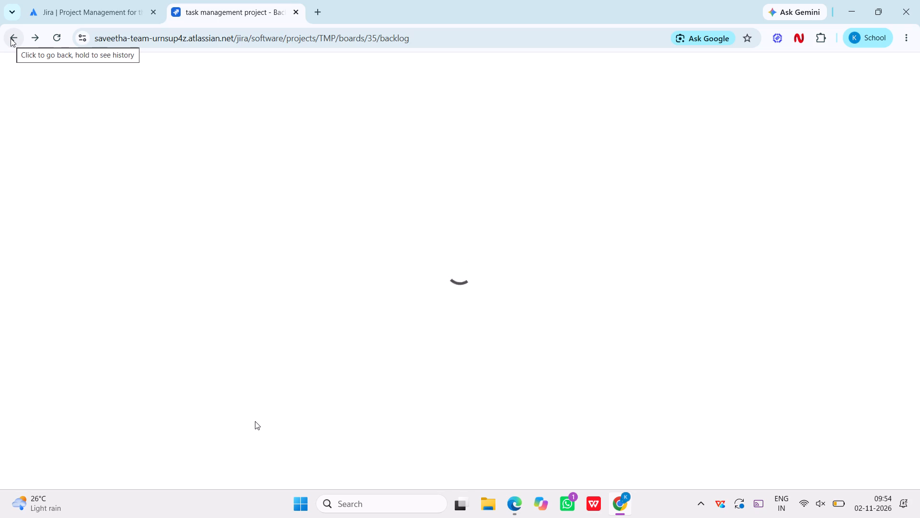
pyautogui.click(11, 38)
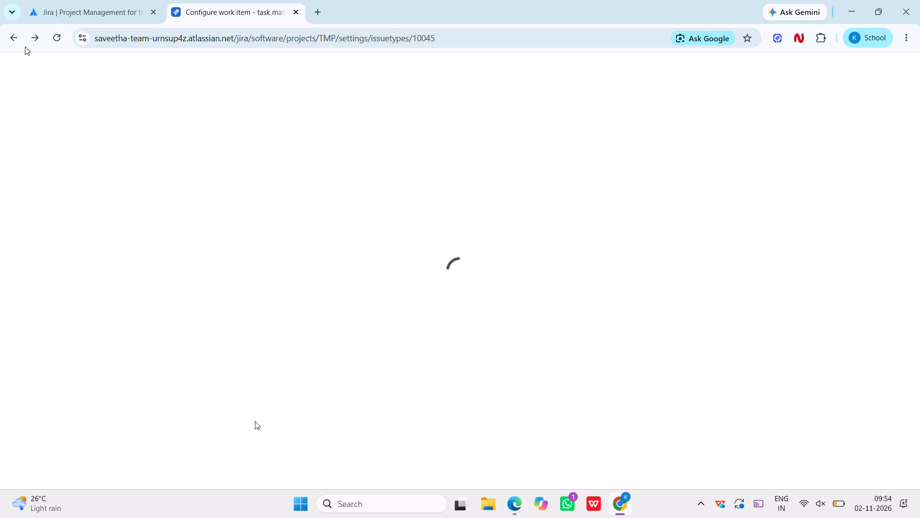
pyautogui.click(13, 42)
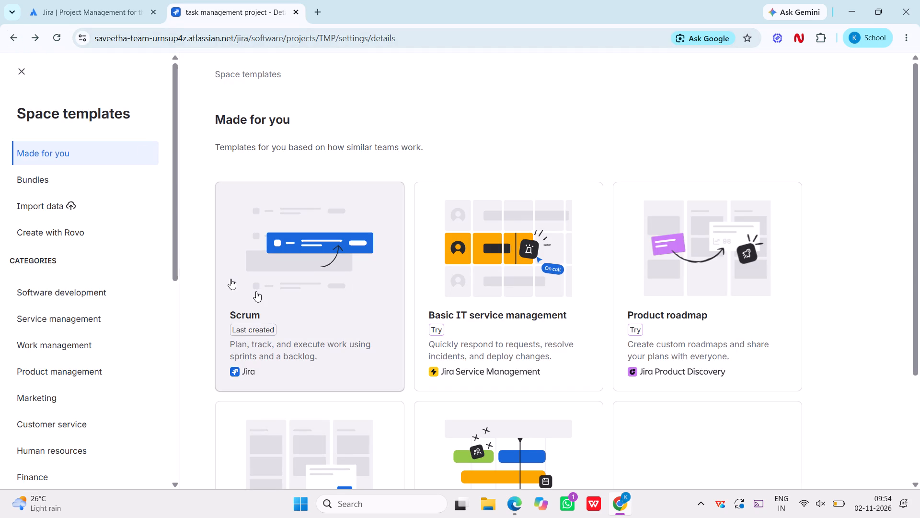
pyautogui.scroll(-1, 285, 340)
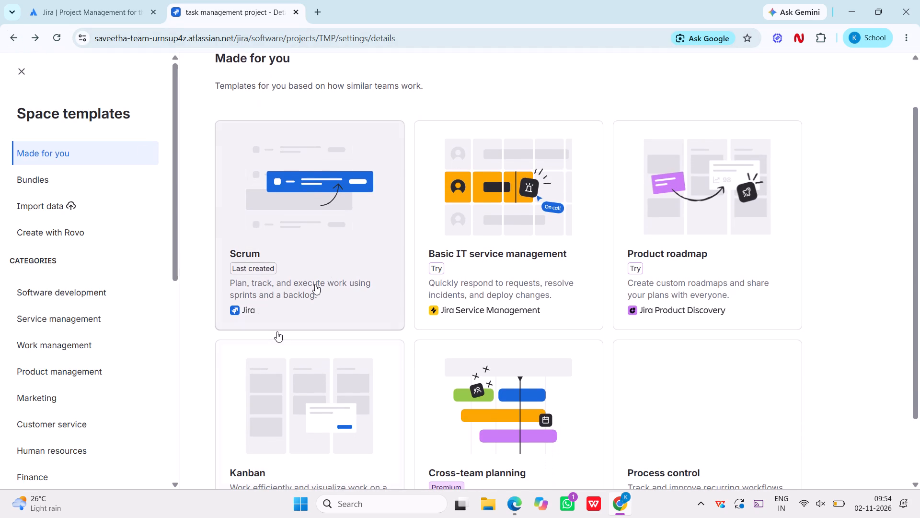
pyautogui.click(362, 232)
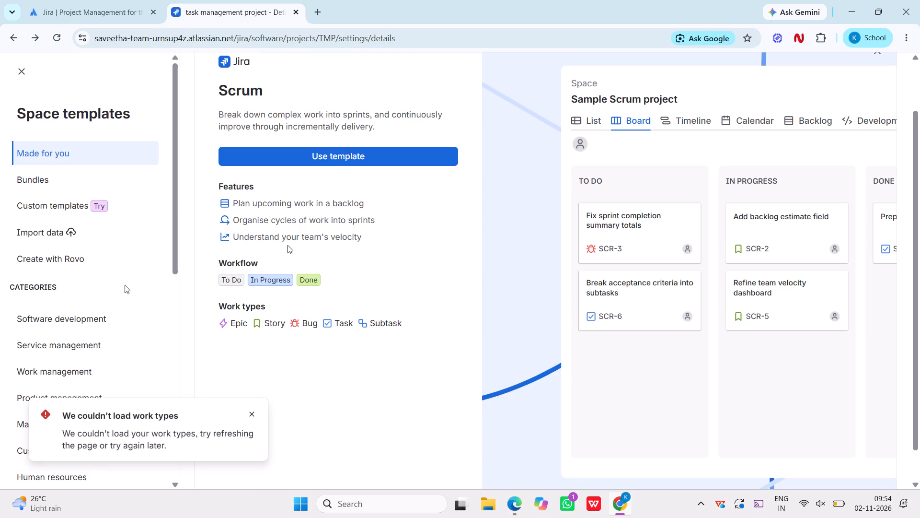
pyautogui.click(251, 413)
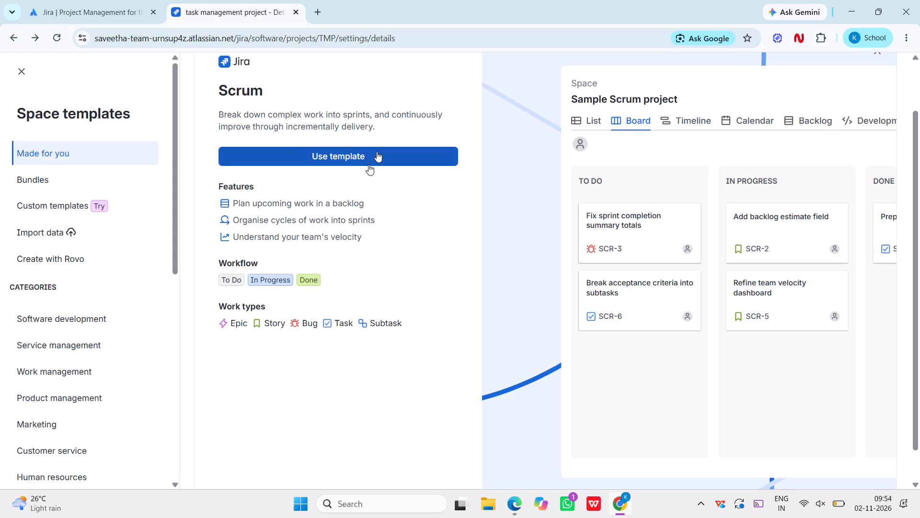
pyautogui.click(376, 165)
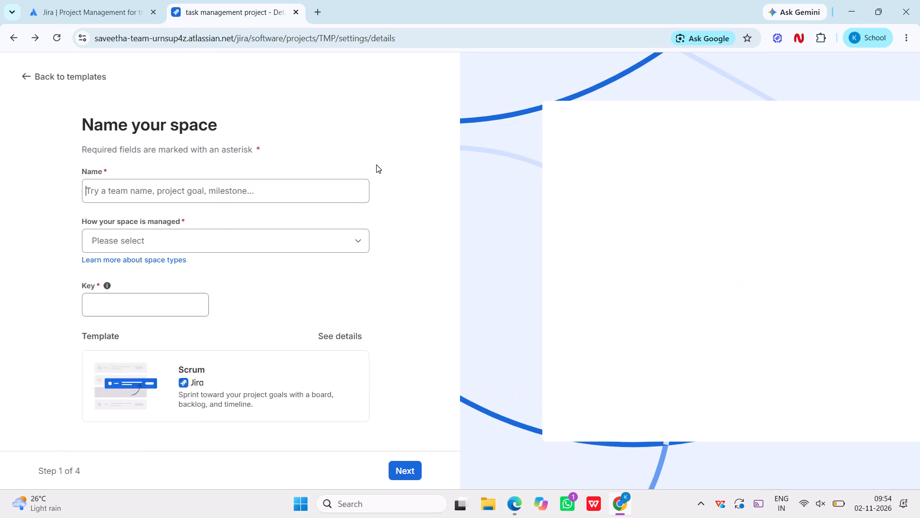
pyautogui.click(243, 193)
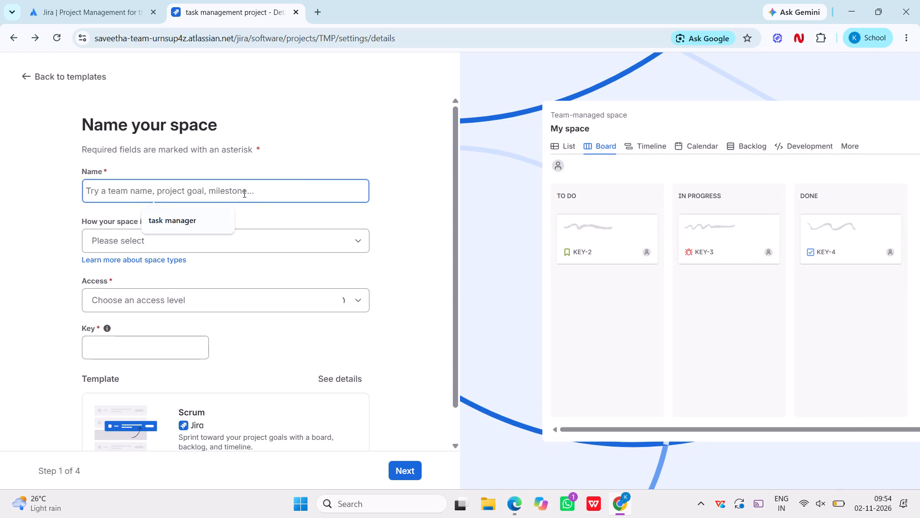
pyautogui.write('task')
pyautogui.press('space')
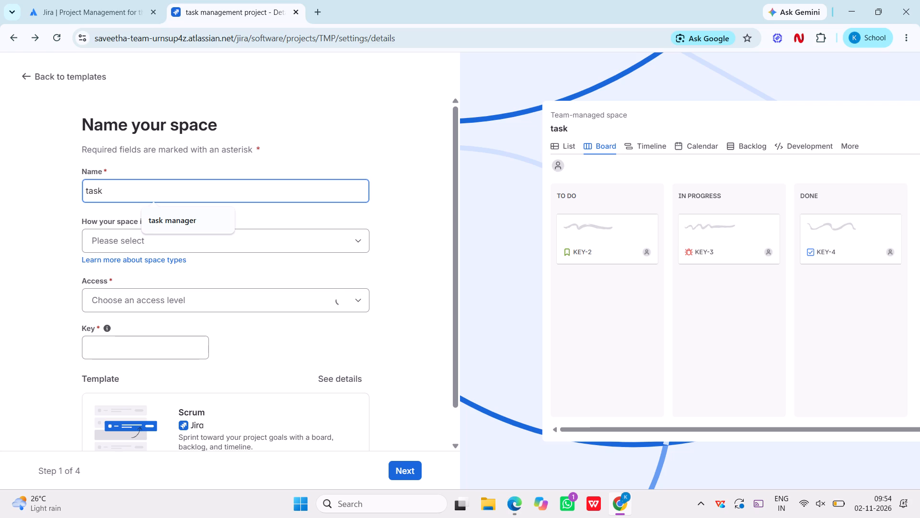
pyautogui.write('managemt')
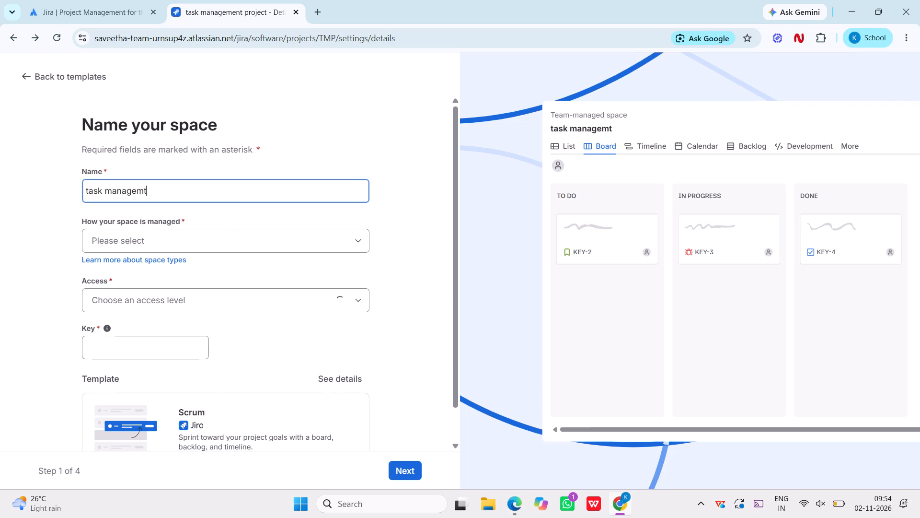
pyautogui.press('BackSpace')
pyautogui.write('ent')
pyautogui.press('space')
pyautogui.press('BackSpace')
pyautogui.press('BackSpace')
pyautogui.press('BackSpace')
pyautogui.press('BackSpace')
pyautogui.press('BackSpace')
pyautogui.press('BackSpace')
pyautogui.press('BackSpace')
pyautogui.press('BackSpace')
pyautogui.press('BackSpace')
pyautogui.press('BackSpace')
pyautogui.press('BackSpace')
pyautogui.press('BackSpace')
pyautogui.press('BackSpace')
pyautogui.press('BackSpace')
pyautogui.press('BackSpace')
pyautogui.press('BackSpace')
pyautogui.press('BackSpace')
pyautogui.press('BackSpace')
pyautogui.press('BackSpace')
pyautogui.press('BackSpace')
# Name the new space "onlinen learning platform", separating the first two words with a space.
pyautogui.write('onlinenlearning platform')
pyautogui.press('Return')
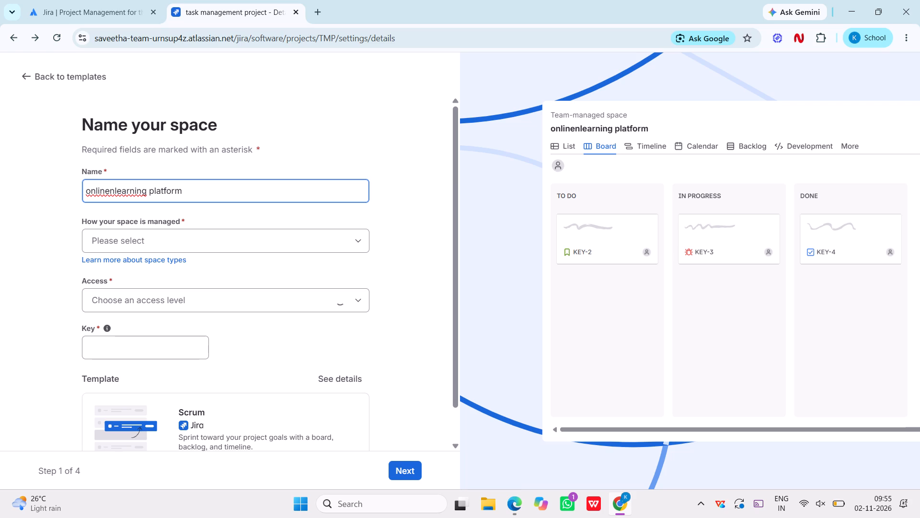
pyautogui.click(113, 188)
pyautogui.press('space')
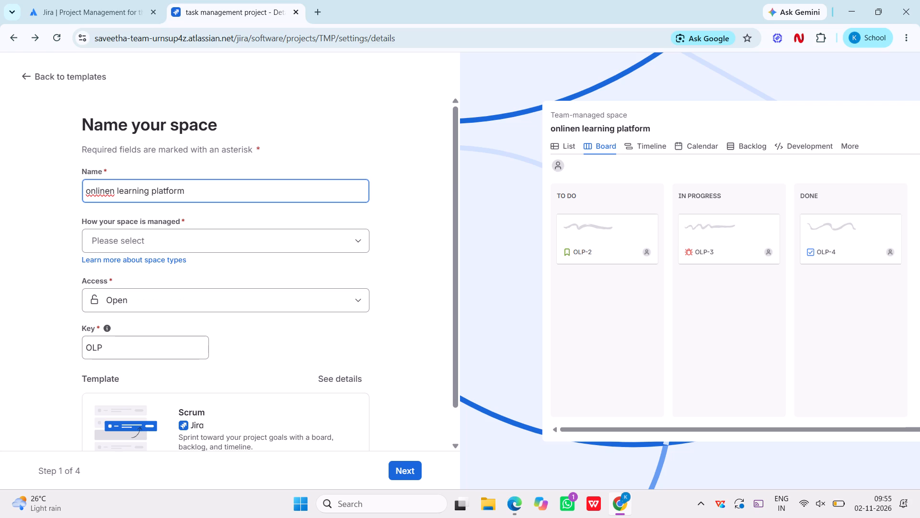
# Make the space team-managed and finish creating it with the default configuration, without adding agents or inviting teammates.
pyautogui.click(137, 238)
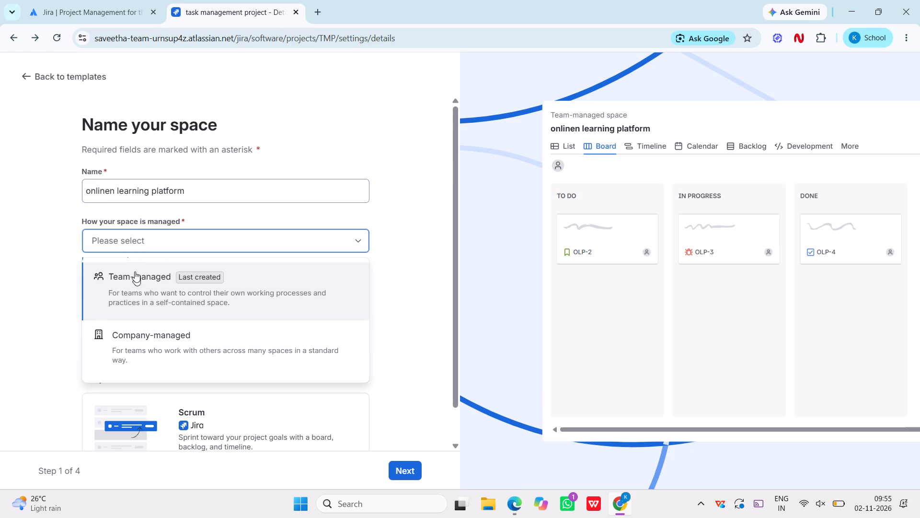
pyautogui.click(138, 283)
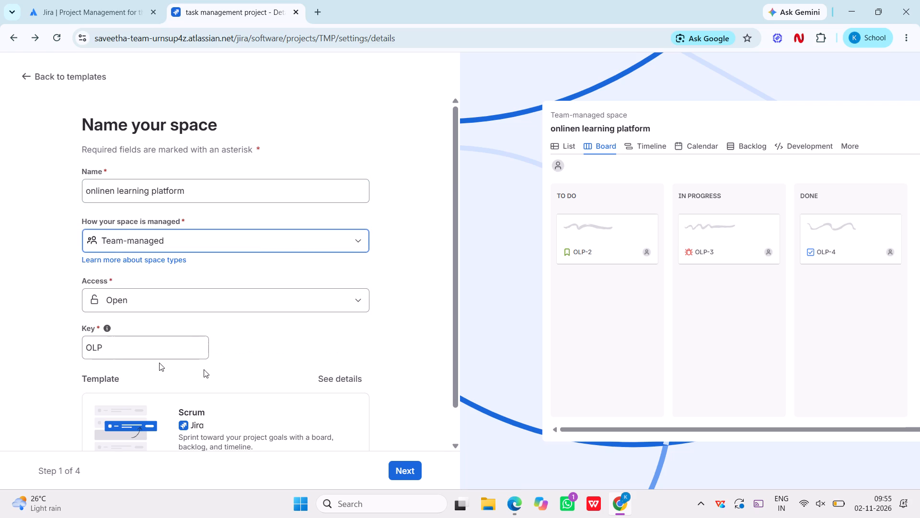
pyautogui.click(409, 469)
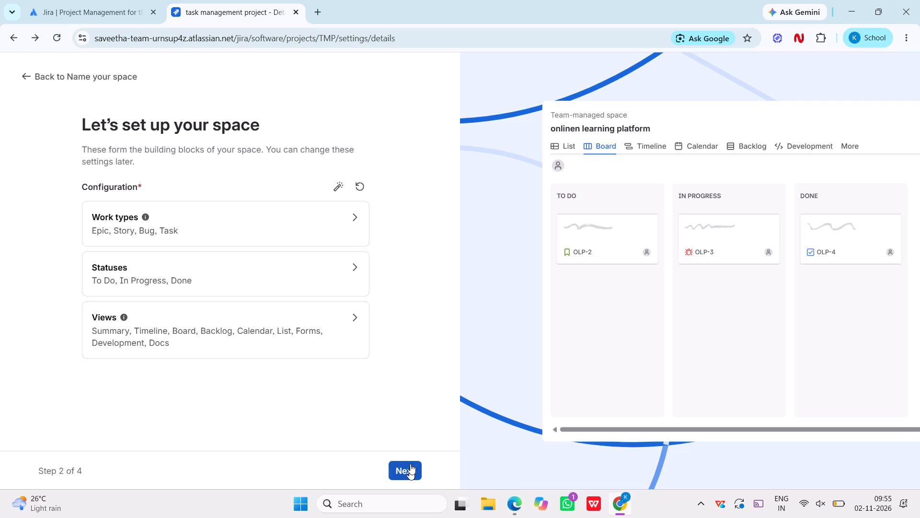
pyautogui.click(409, 469)
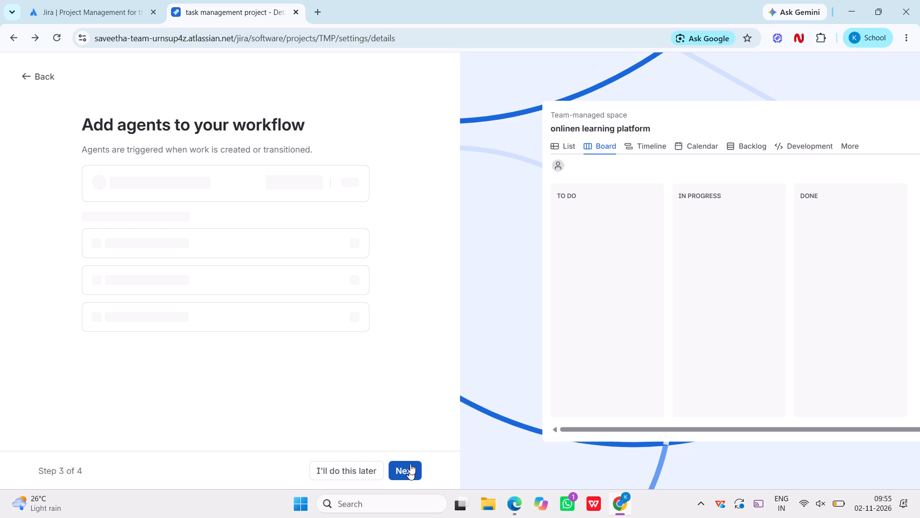
pyautogui.click(409, 469)
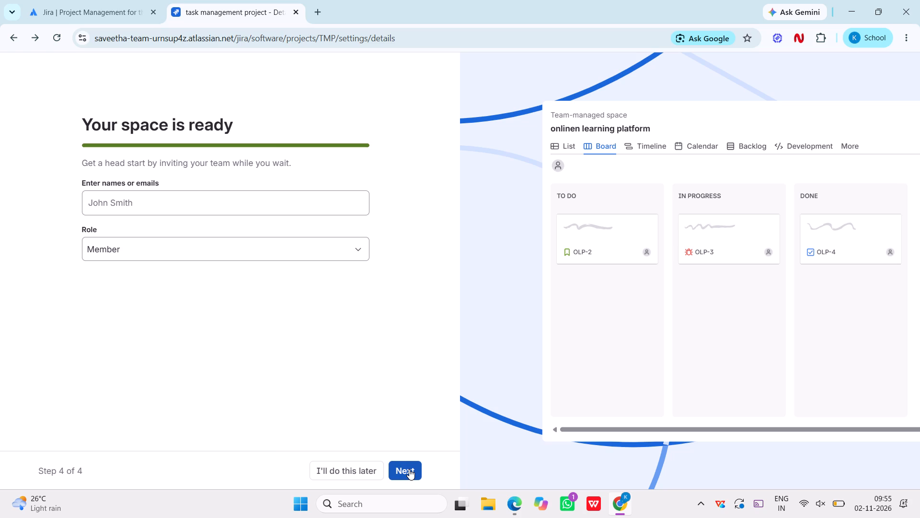
pyautogui.click(409, 469)
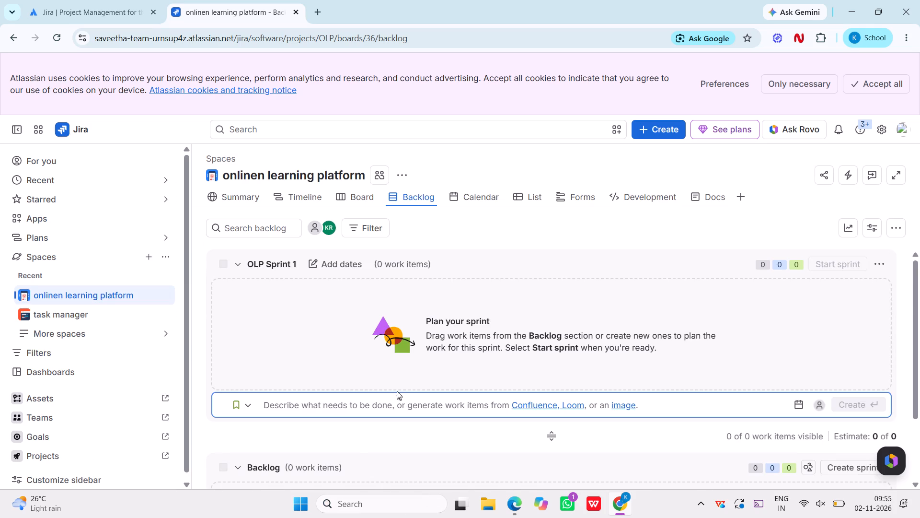
# Create a story named "course enrollment and registratuion" in the backlog of the new space.
pyautogui.scroll(-3, 400, 382)
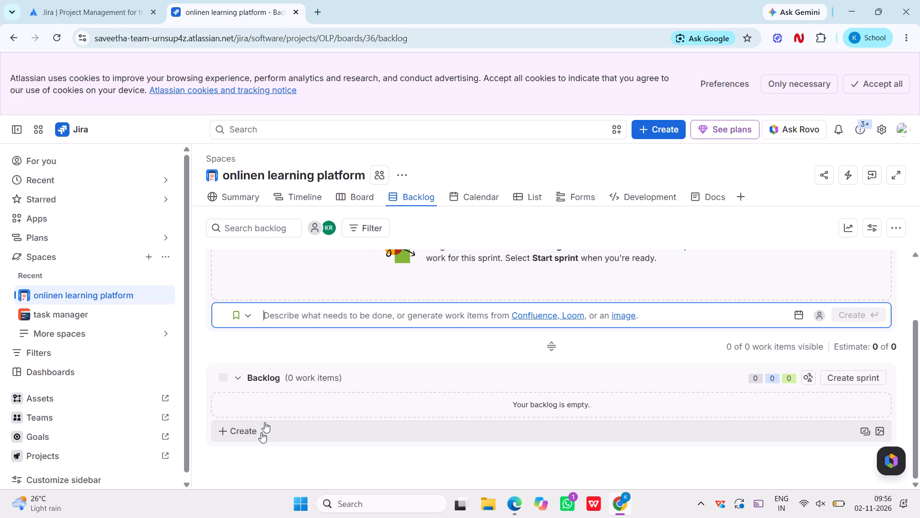
pyautogui.click(261, 432)
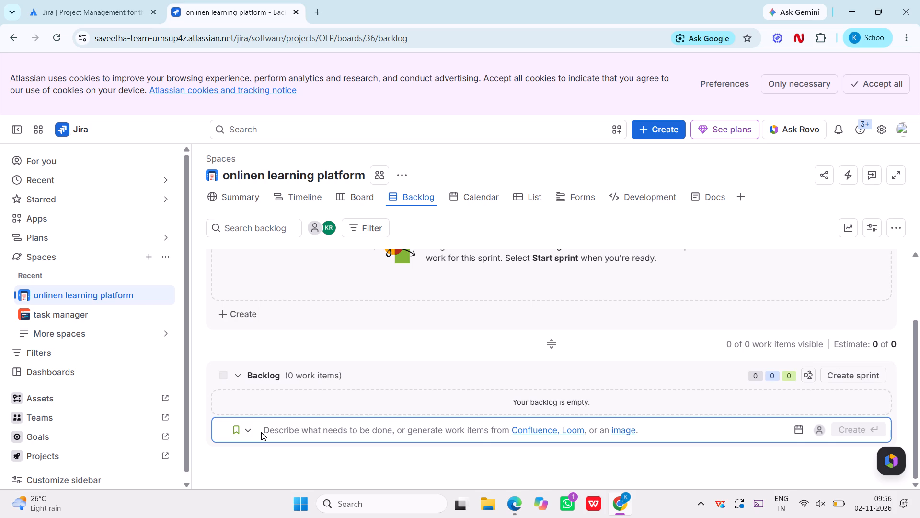
pyautogui.write('cou')
pyautogui.write('rse')
pyautogui.press('space')
pyautogui.write('enrollment and registrato')
pyautogui.press('BackSpace')
pyautogui.write('uion')
pyautogui.press('Return')
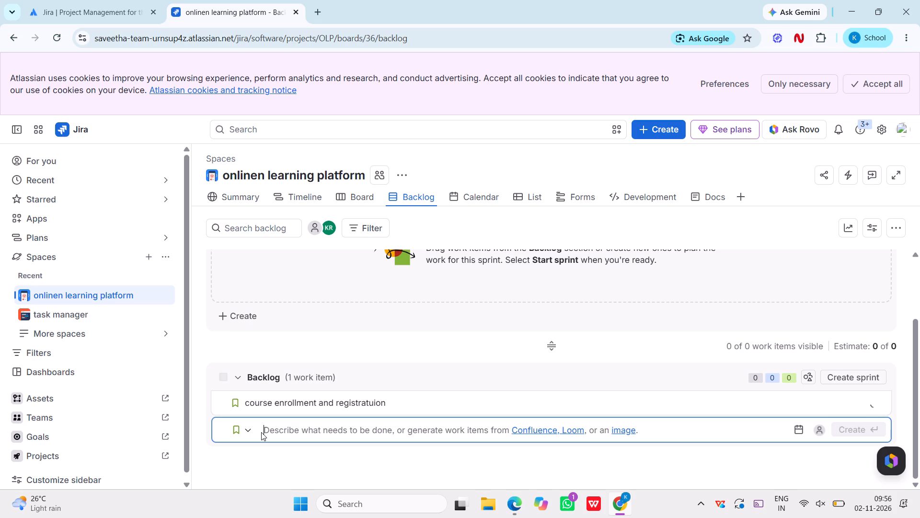
# Add the stories "video lecture streaming" and "interactive quizzes and assignments" to the backlog.
pyautogui.write('video lecti')
pyautogui.press('BackSpace')
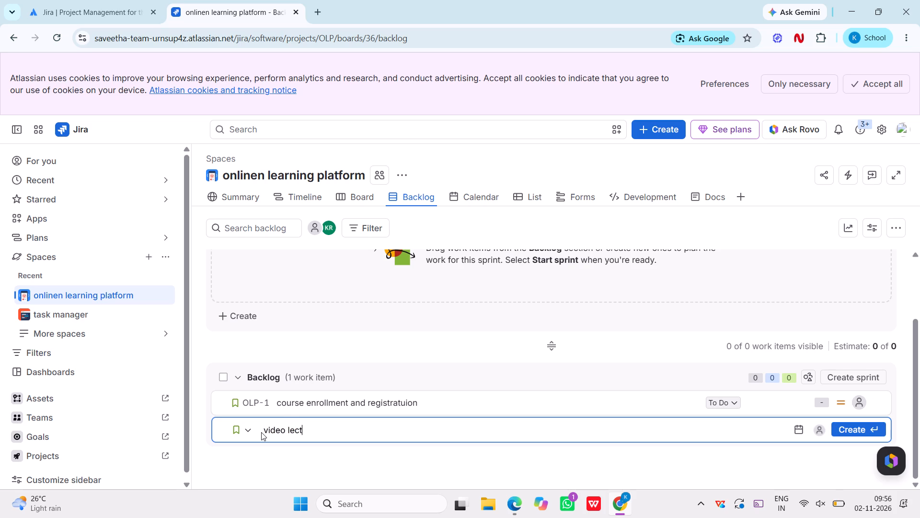
pyautogui.write('ure streaming')
pyautogui.press('Return')
pyautogui.write('interactive qui')
pyautogui.write('zzes and assignments')
pyautogui.press('Return')
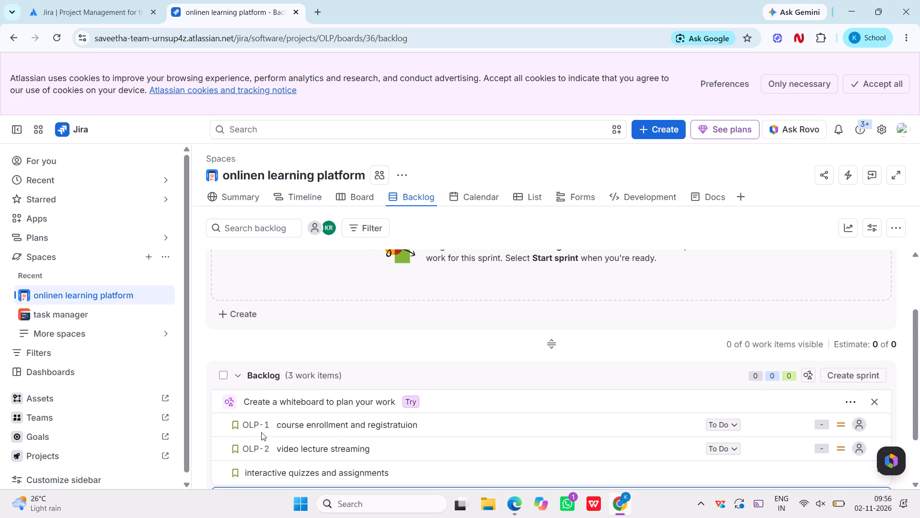
# Add the stories "progress tracking dashboard" and "peer to peer discussion" to the backlog.
pyautogui.write('progress tracking dashboard')
pyautogui.press('Return')
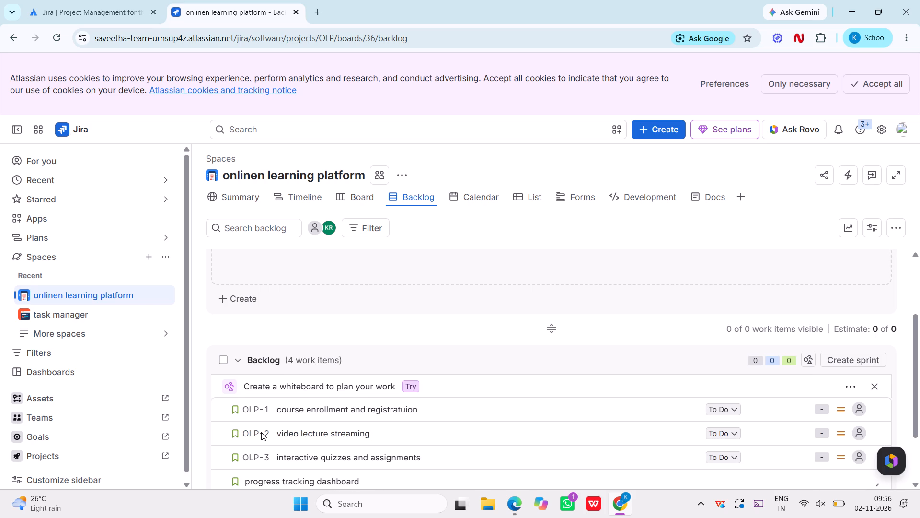
pyautogui.write('peer to peer')
pyautogui.press('space')
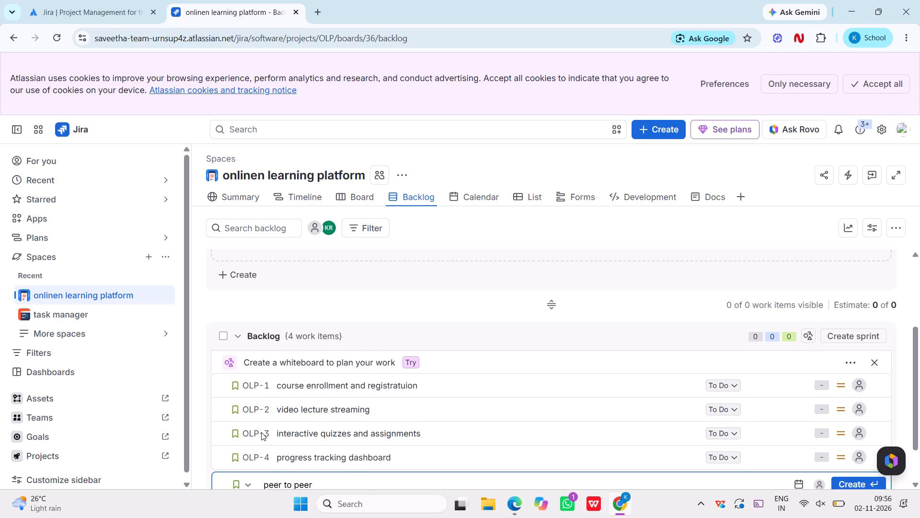
pyautogui.write('dis')
pyautogui.write('cussion')
pyautogui.press('Return')
# Add the story "certification generation" to the backlog.
pyautogui.write('certification')
pyautogui.press('space')
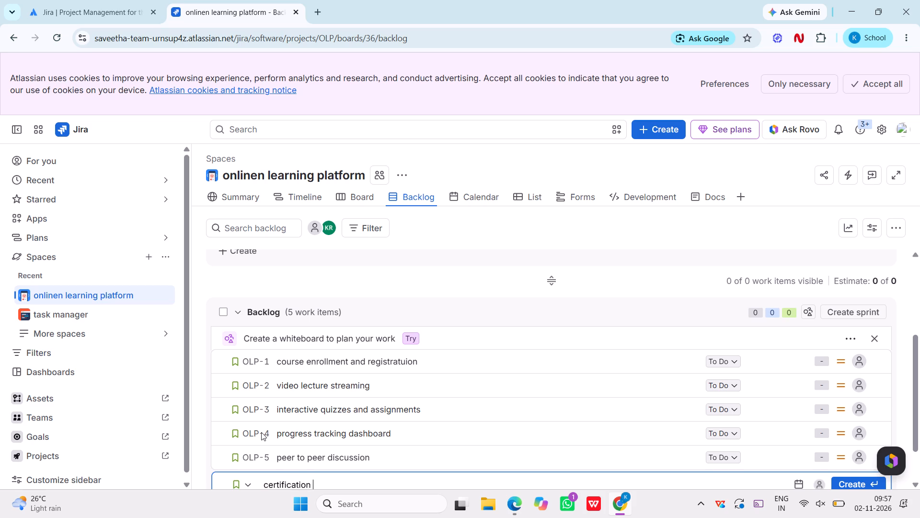
pyautogui.write('generation')
pyautogui.press('space')
pyautogui.press('Return')
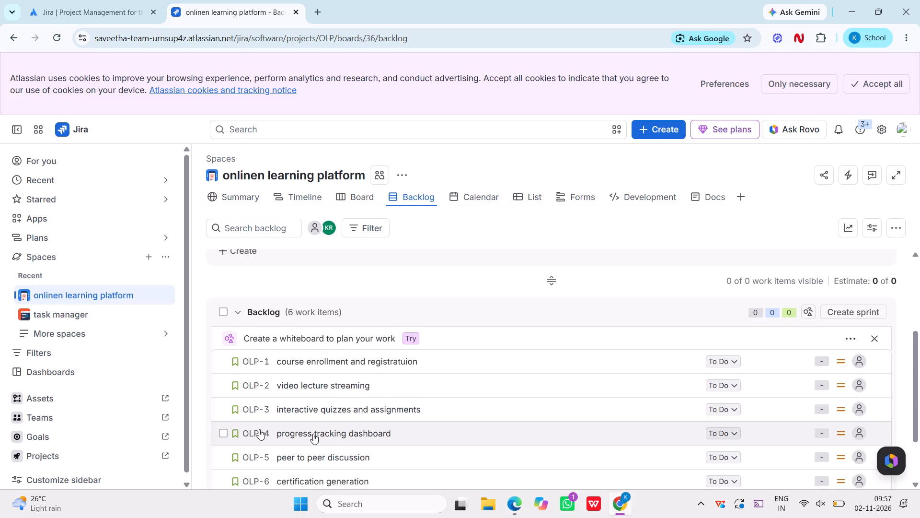
# Open the Story work type's field configuration in the settings of the online learning platform space.
pyautogui.scroll(-1, 315, 433)
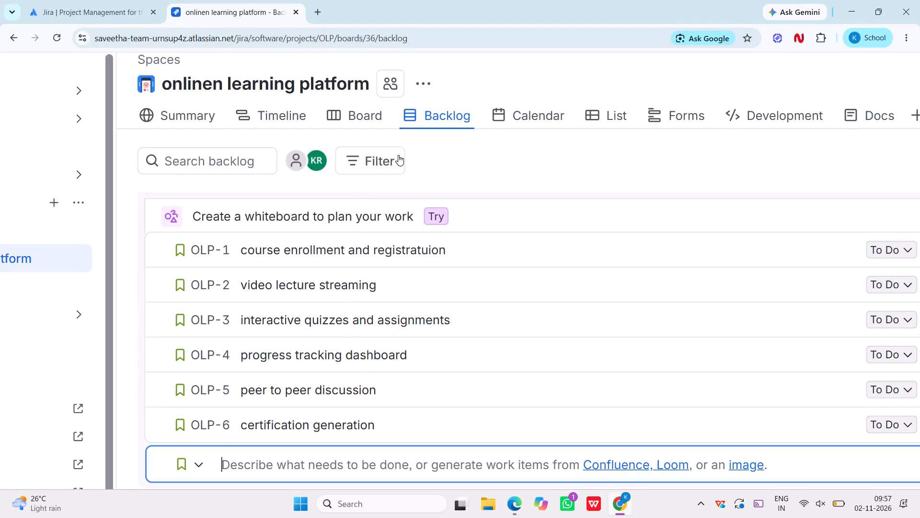
pyautogui.click(423, 82)
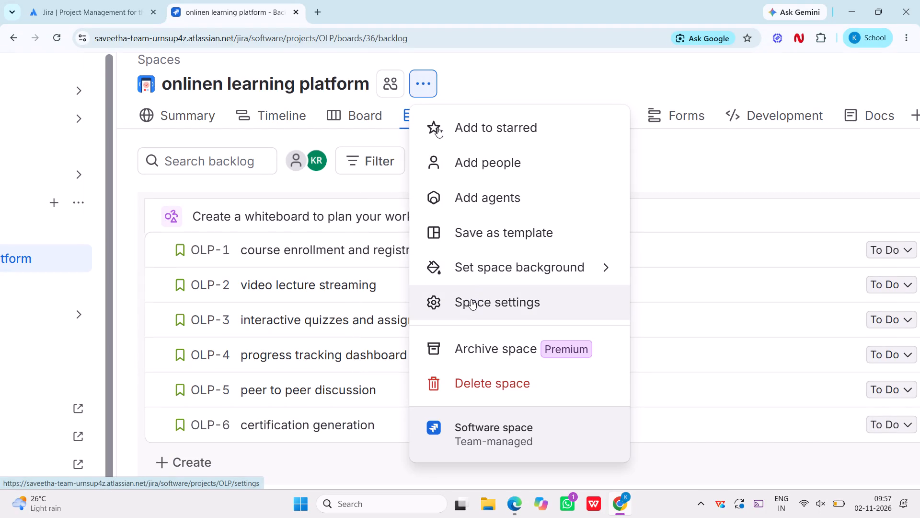
pyautogui.click(471, 299)
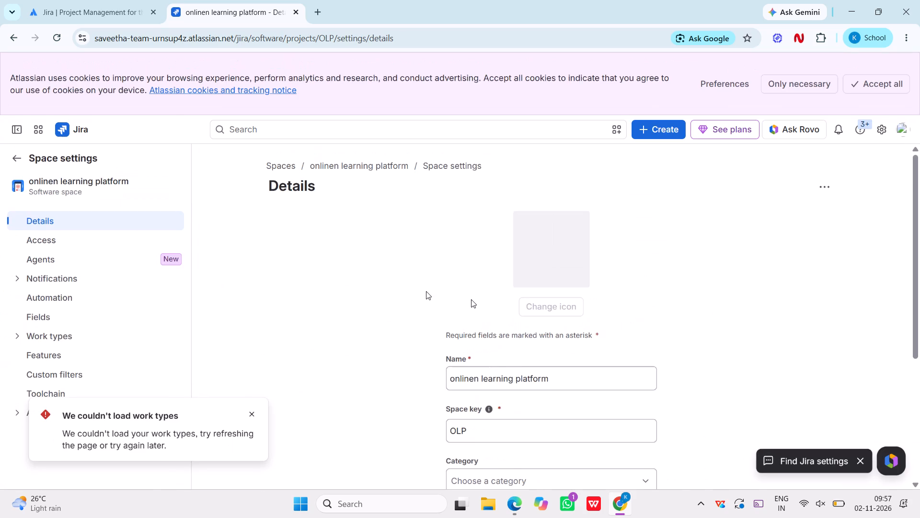
pyautogui.click(57, 331)
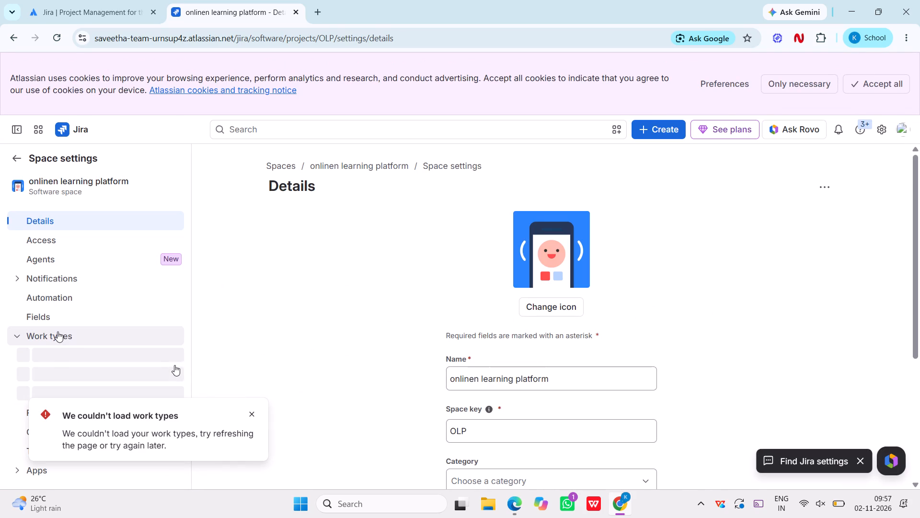
pyautogui.scroll(1, 57, 331)
pyautogui.scroll(-1, 57, 364)
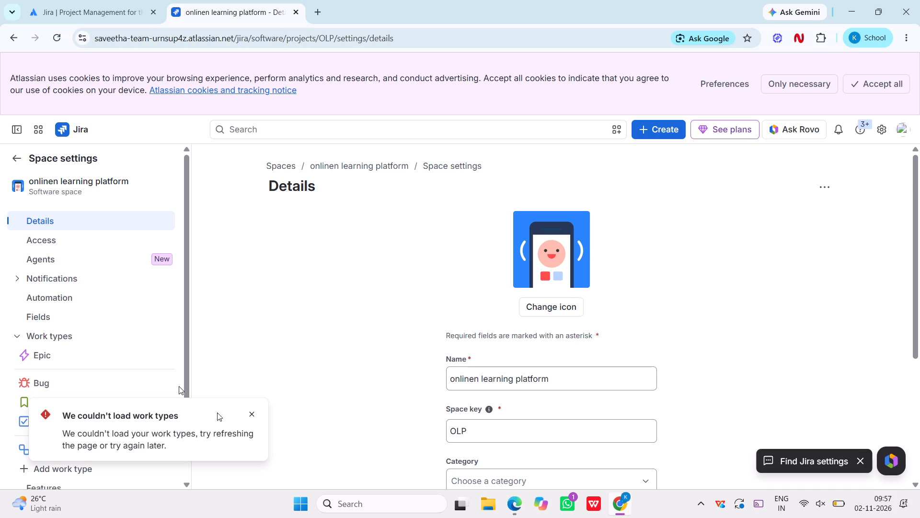
pyautogui.click(251, 413)
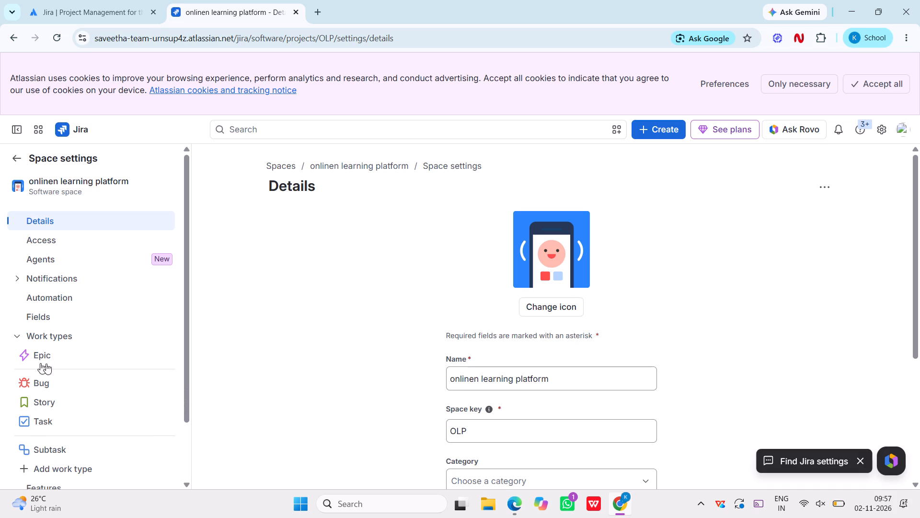
pyautogui.click(42, 403)
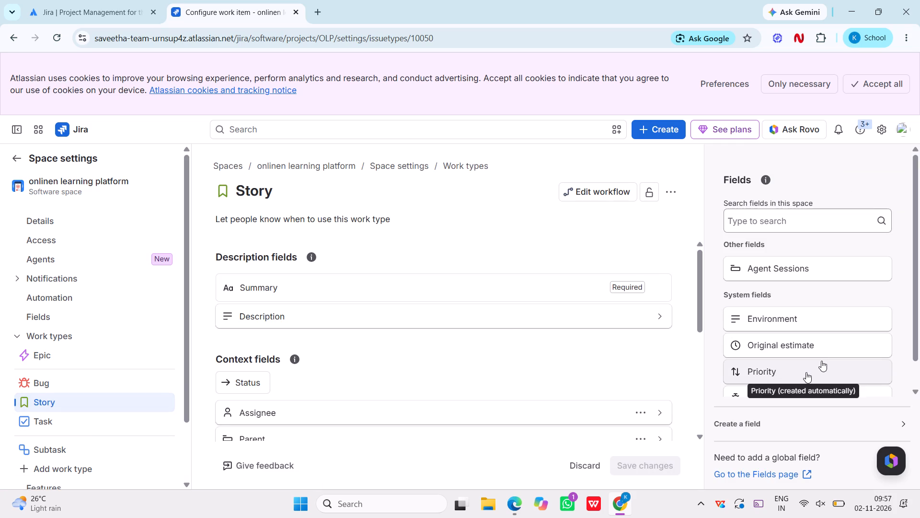
# Add the Priority system field to the Story work type's description fields.
pyautogui.click(806, 372)
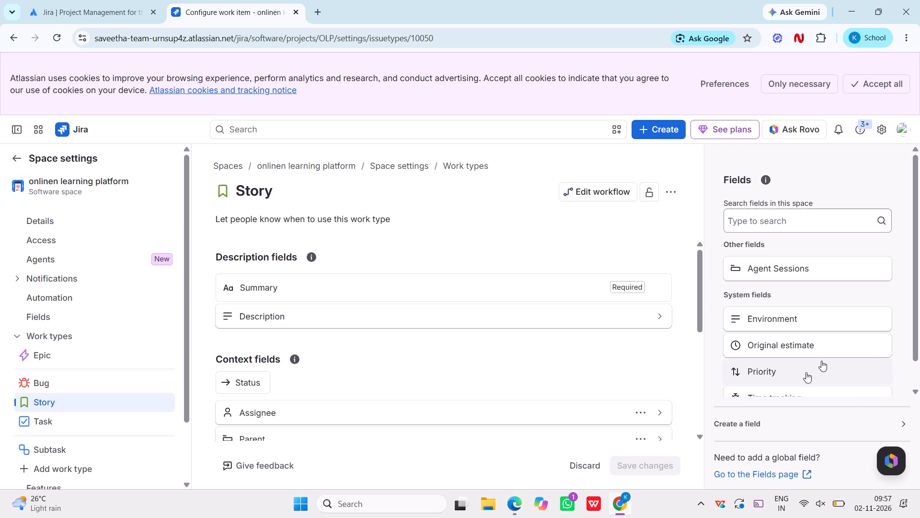
pyautogui.scroll(-1, 528, 383)
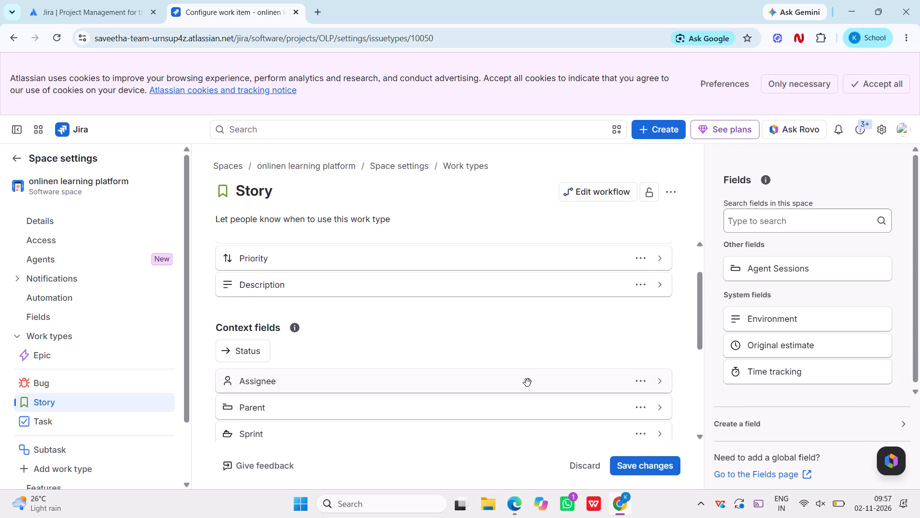
pyautogui.click(375, 281)
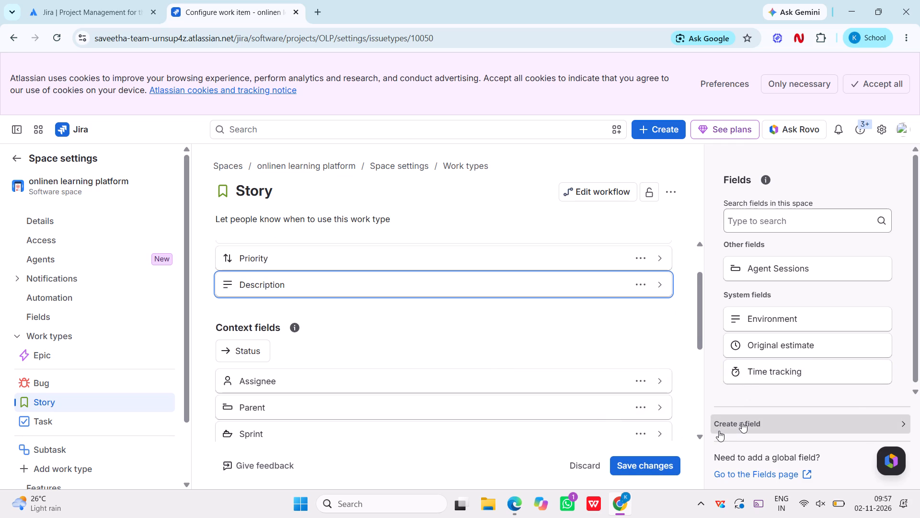
# Create a custom dropdown field named "moscow priority" in the Story work type's description fields.
pyautogui.click(742, 422)
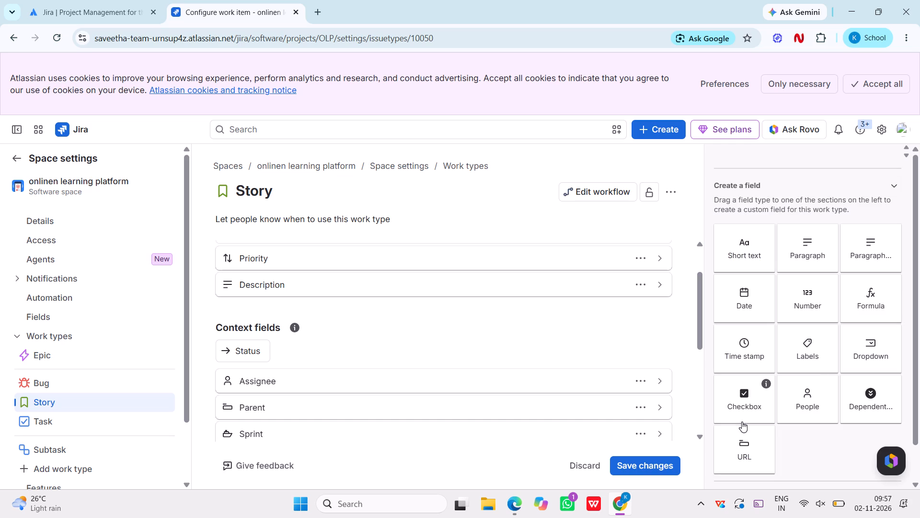
pyautogui.click(849, 345)
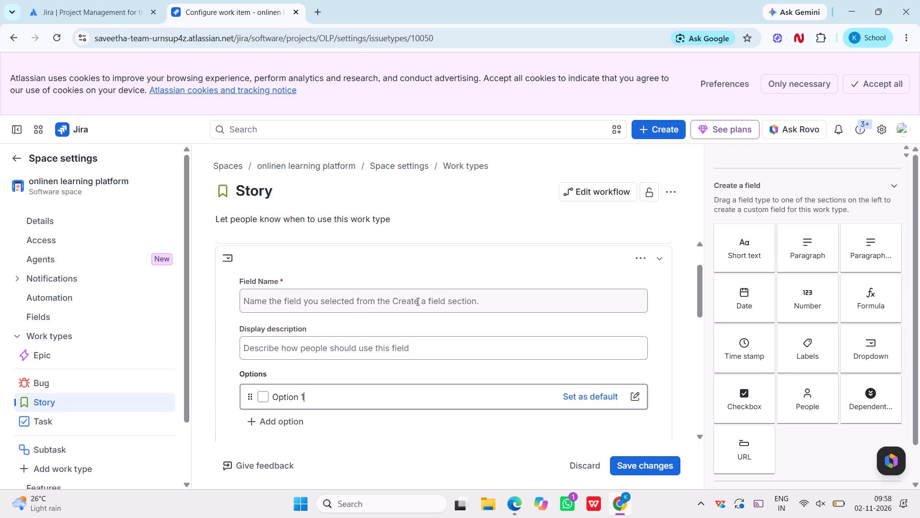
pyautogui.click(347, 298)
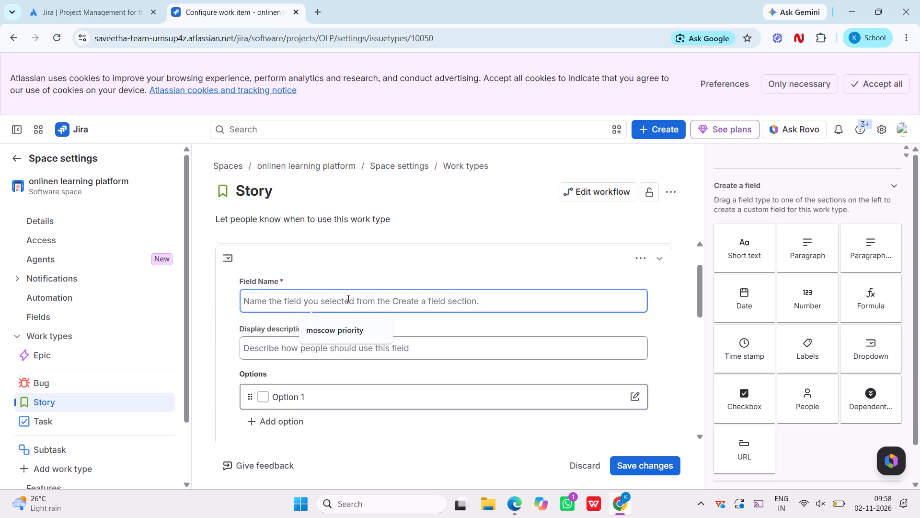
pyautogui.write('moso')
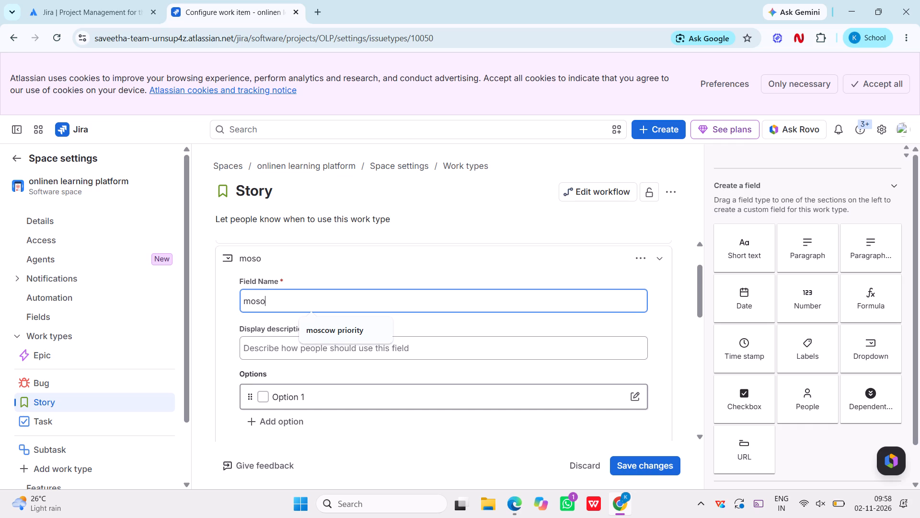
pyautogui.press('BackSpace')
pyautogui.write('cow pro')
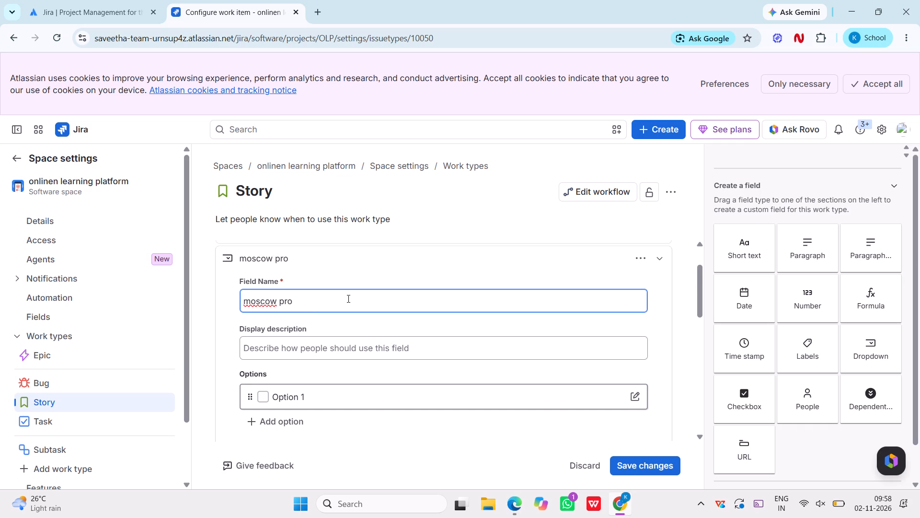
pyautogui.press('BackSpace')
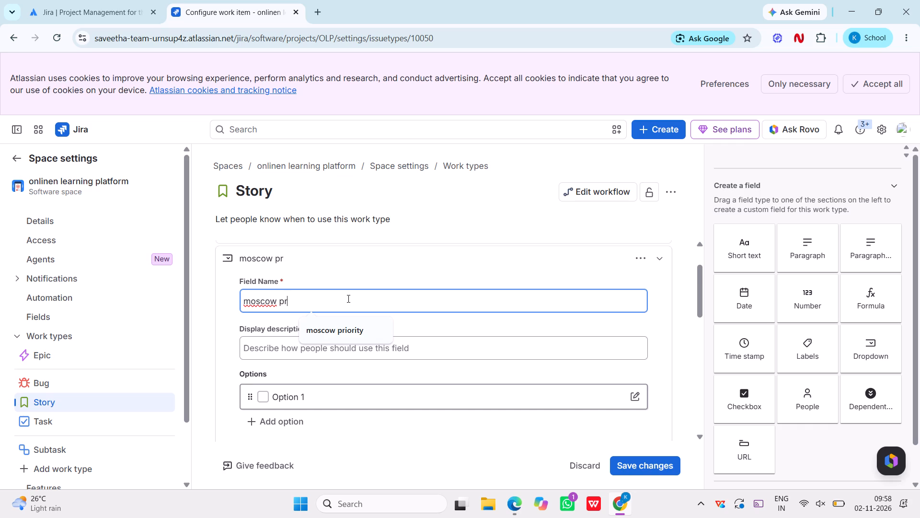
pyautogui.write('iority')
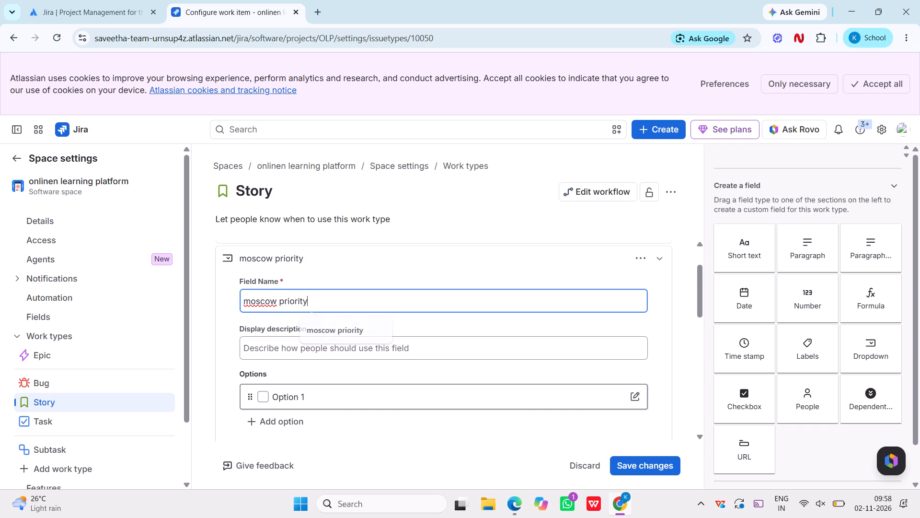
pyautogui.press('Return')
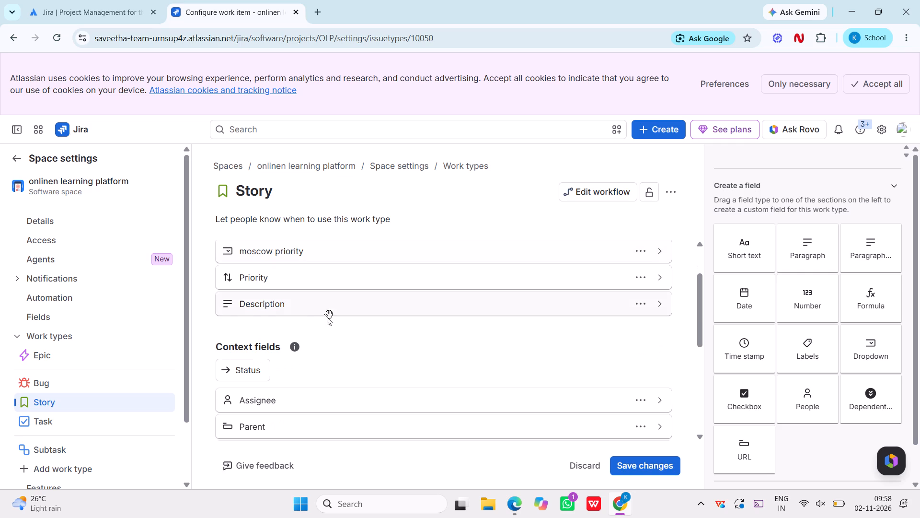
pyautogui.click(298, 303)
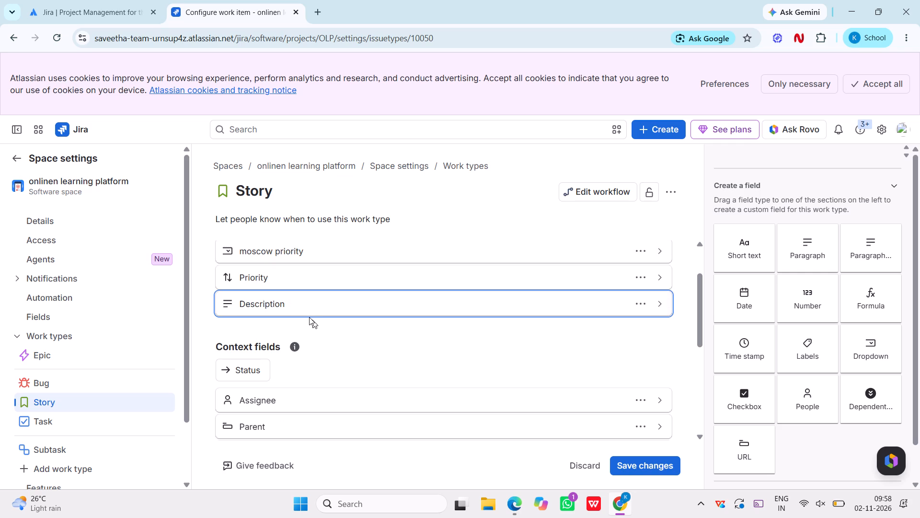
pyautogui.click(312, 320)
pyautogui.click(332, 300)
# Add another custom dropdown field to the Story work type, named "moscow priority" with the description "i want proritise the tasks".
pyautogui.click(873, 339)
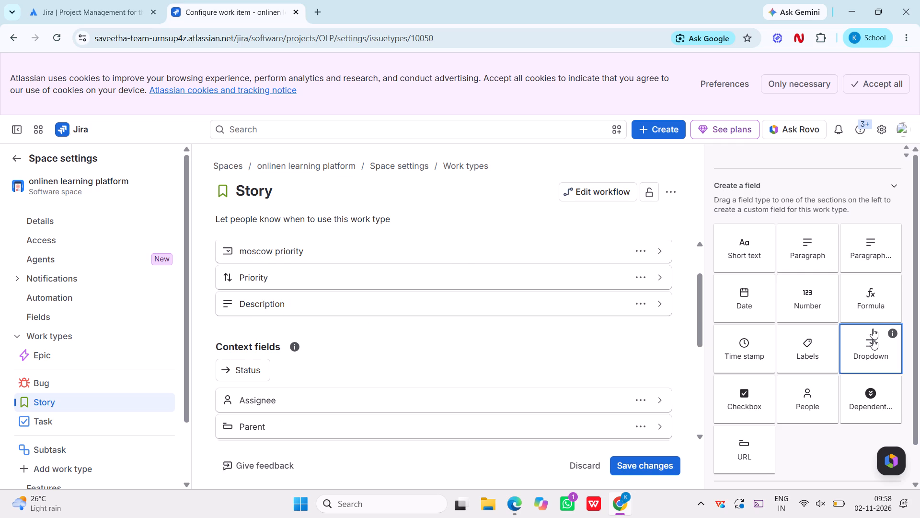
pyautogui.click(449, 267)
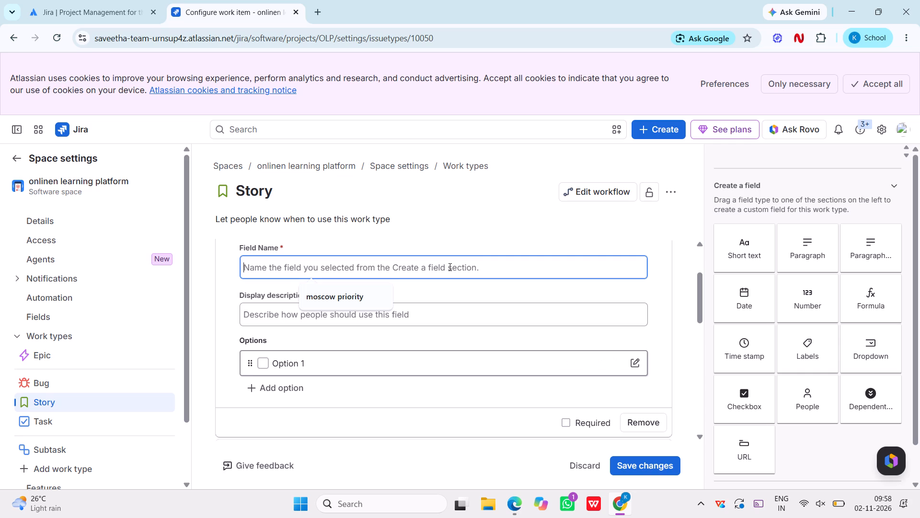
pyautogui.write('moscow')
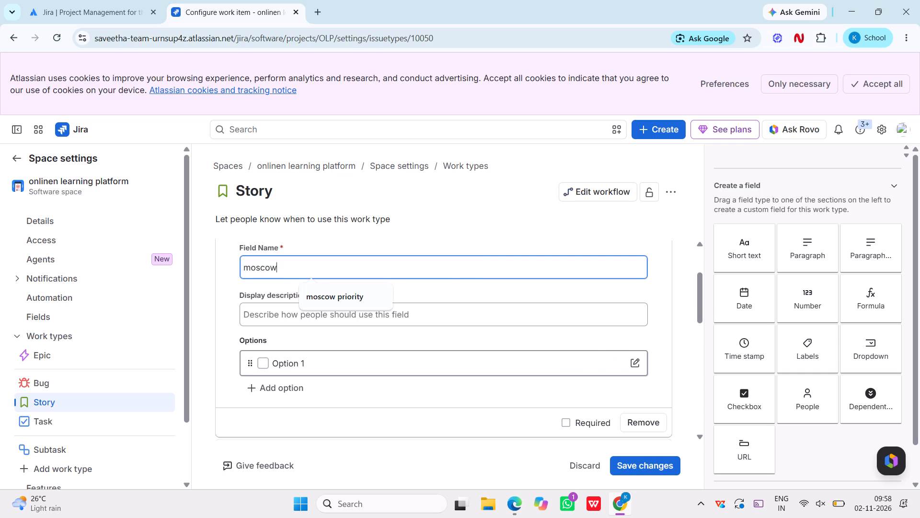
pyautogui.press('space')
pyautogui.write('pro')
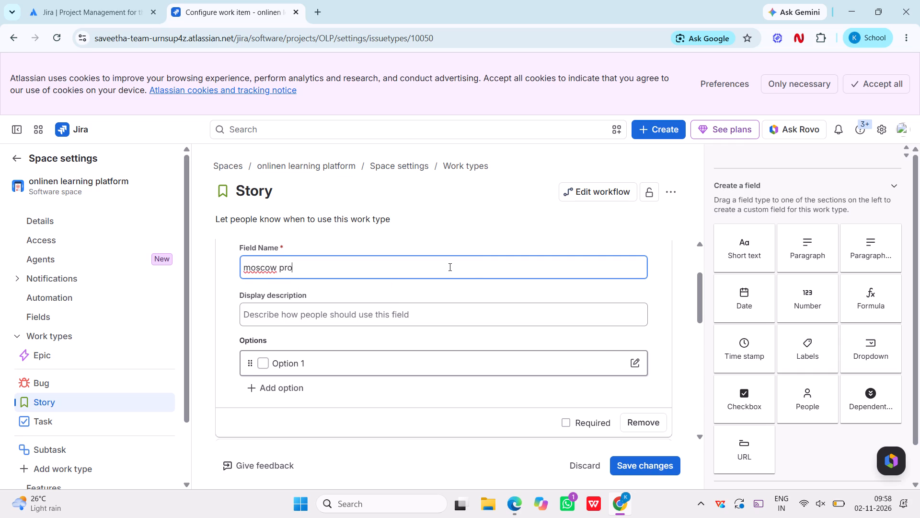
pyautogui.press('BackSpace')
pyautogui.write('iority')
pyautogui.click(401, 312)
pyautogui.write('i')
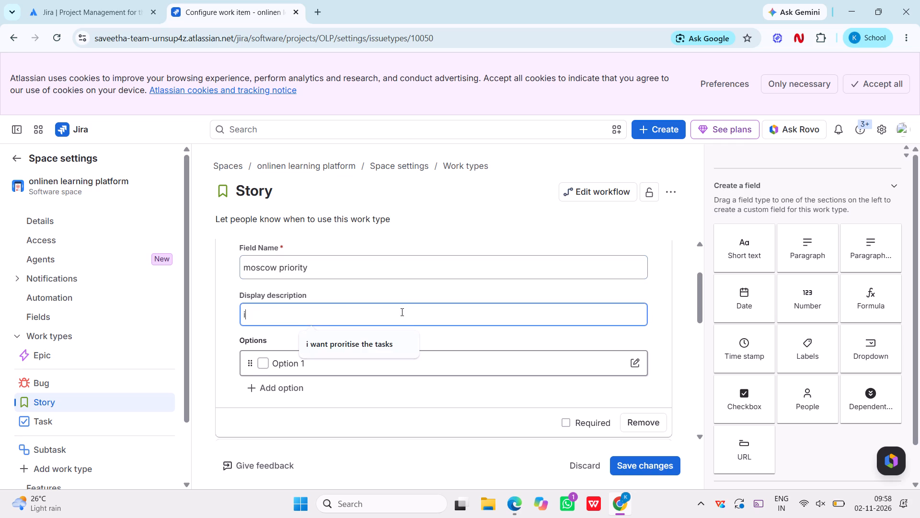
pyautogui.press('space')
pyautogui.click(392, 346)
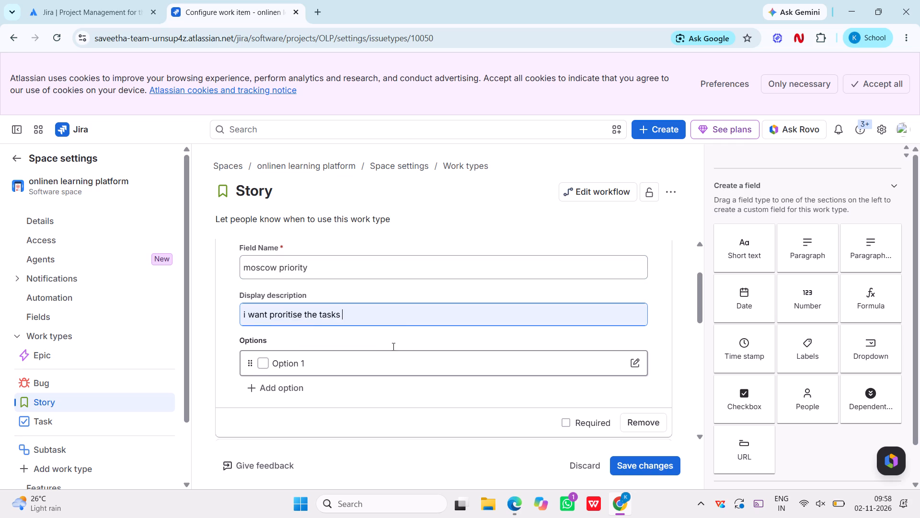
# Enter the new dropdown field's options as "must have", "should have", "could have" and "wont have".
pyautogui.click(313, 365)
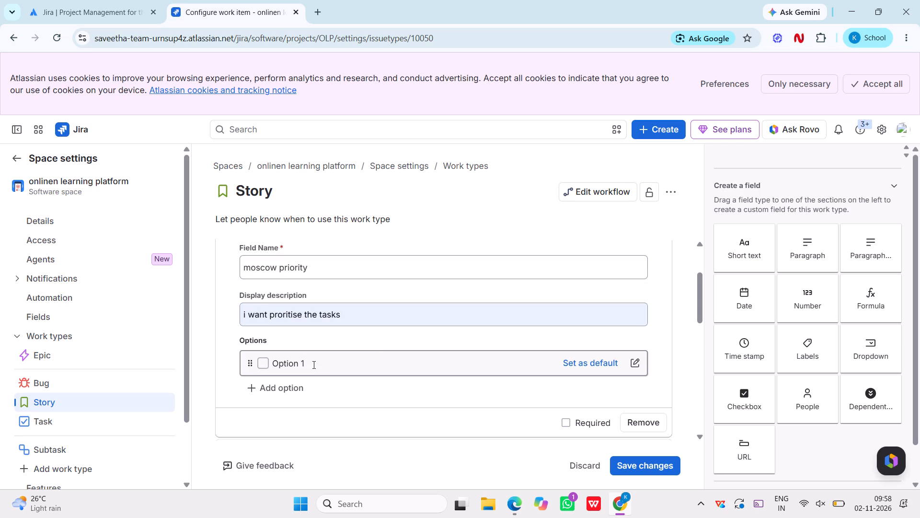
pyautogui.press('BackSpace')
pyautogui.press('BackSpace')
pyautogui.press('BackSpace')
pyautogui.press('BackSpace')
pyautogui.press('BackSpace')
pyautogui.press('BackSpace')
pyautogui.press('BackSpace')
pyautogui.press('BackSpace')
pyautogui.write('must have')
pyautogui.press('Return')
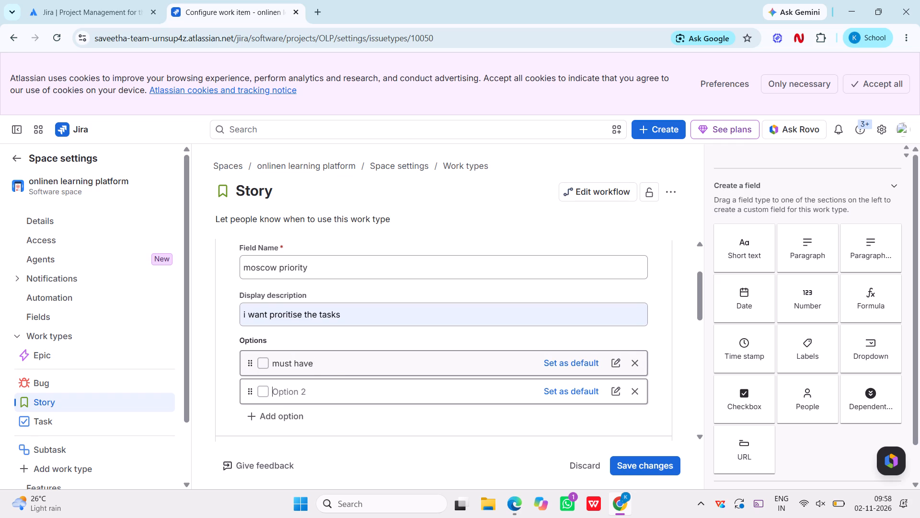
pyautogui.write('should have')
pyautogui.press('Return')
pyautogui.write('could have')
pyautogui.press('space')
pyautogui.press('Return')
pyautogui.write('wont have')
pyautogui.press('space')
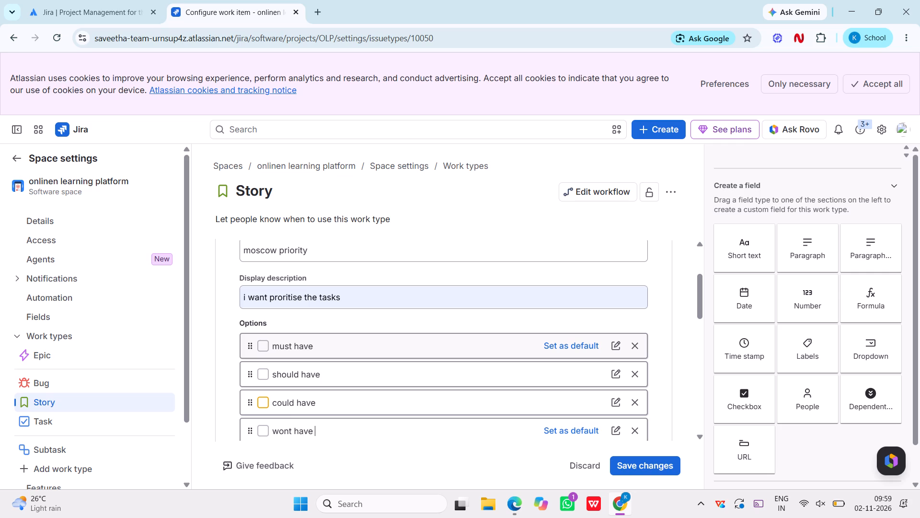
pyautogui.press('Return')
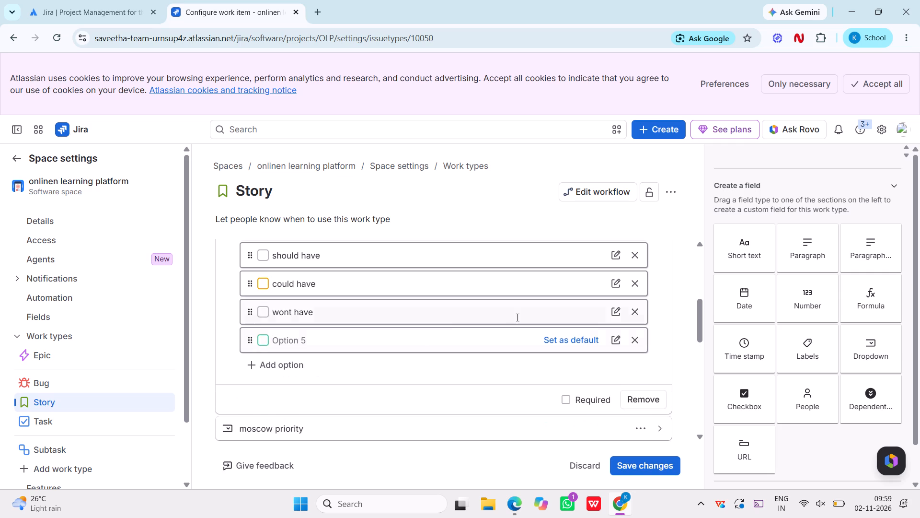
# Colour the "must have" option green and the "should have" option blue.
pyautogui.click(619, 254)
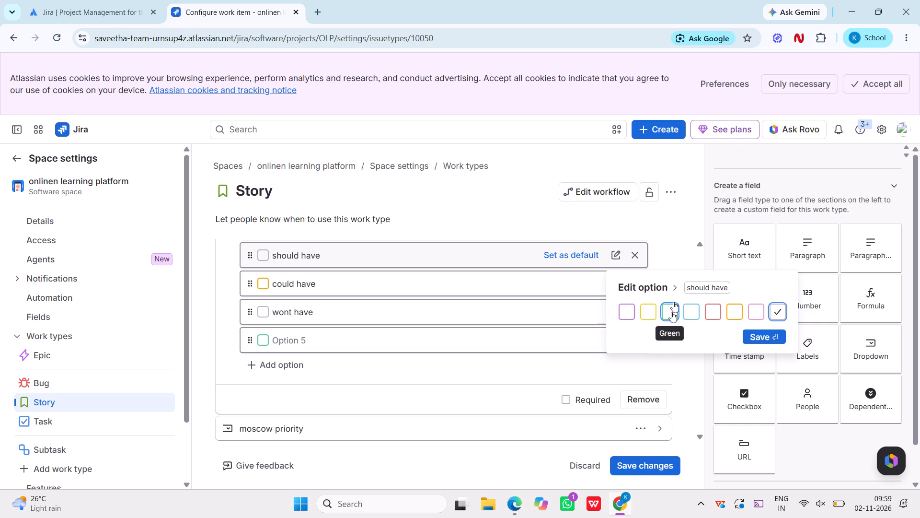
pyautogui.scroll(1, 406, 258)
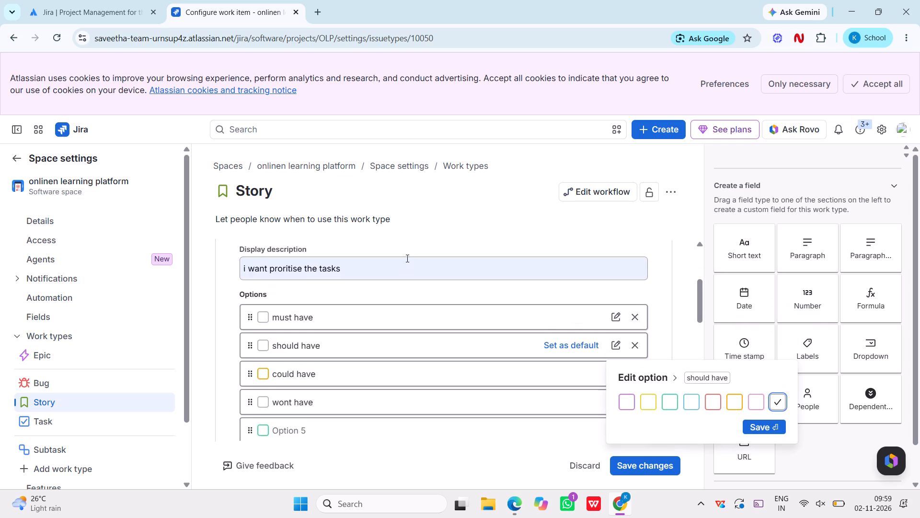
pyautogui.click(616, 327)
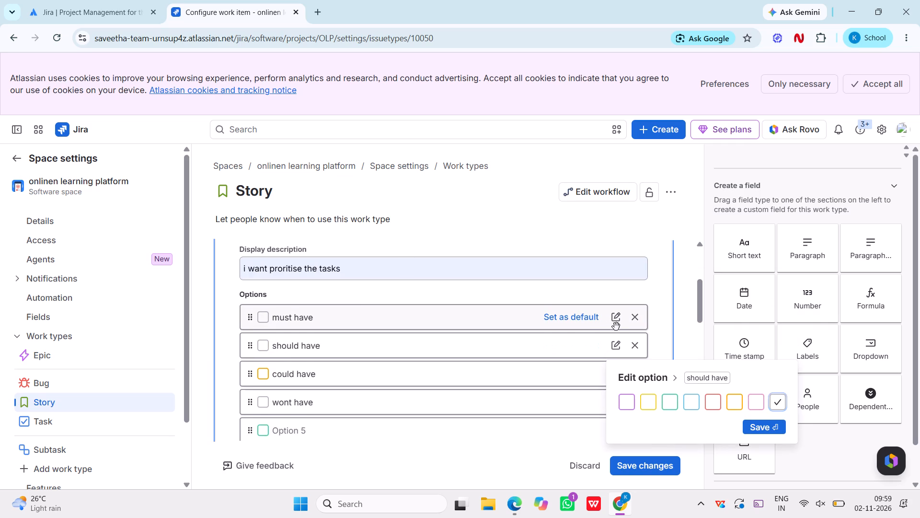
pyautogui.click(615, 323)
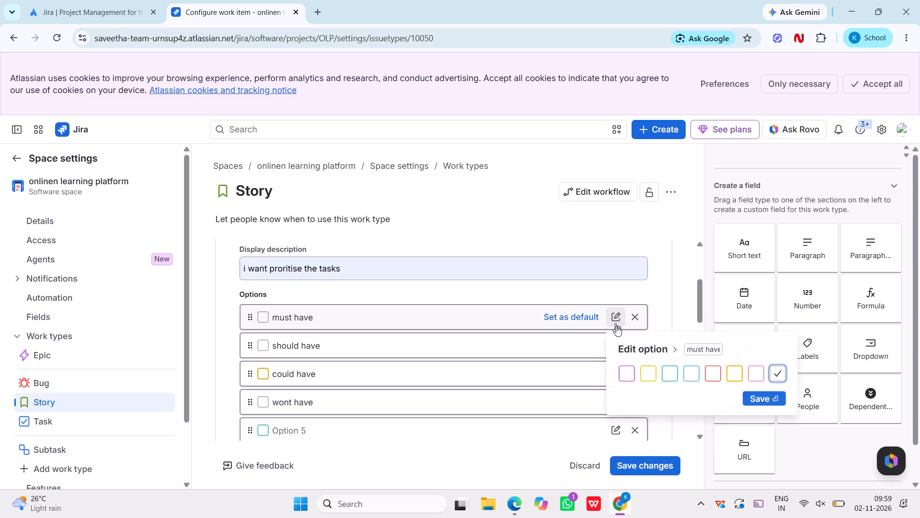
pyautogui.click(673, 373)
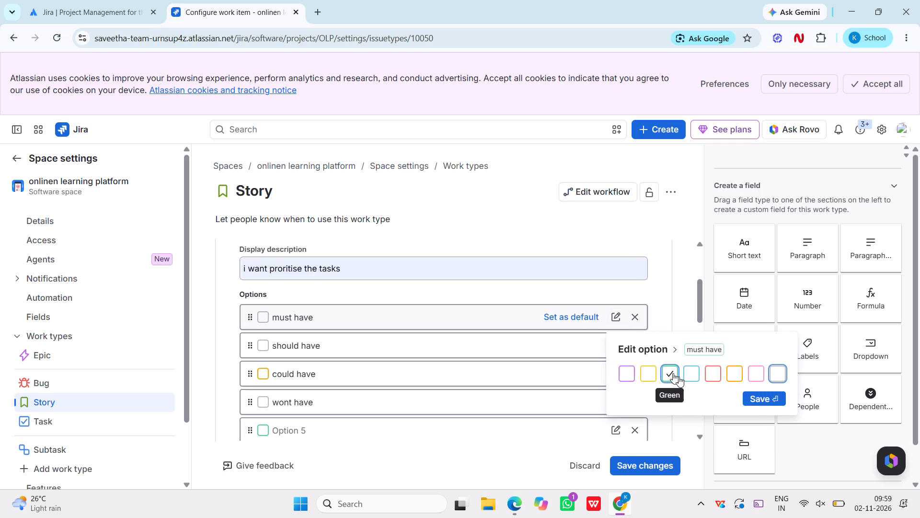
pyautogui.click(761, 405)
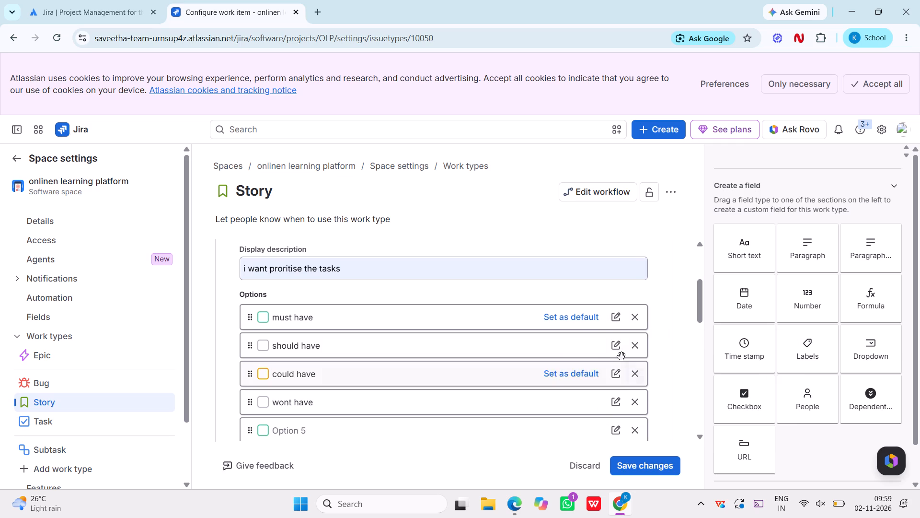
pyautogui.click(620, 344)
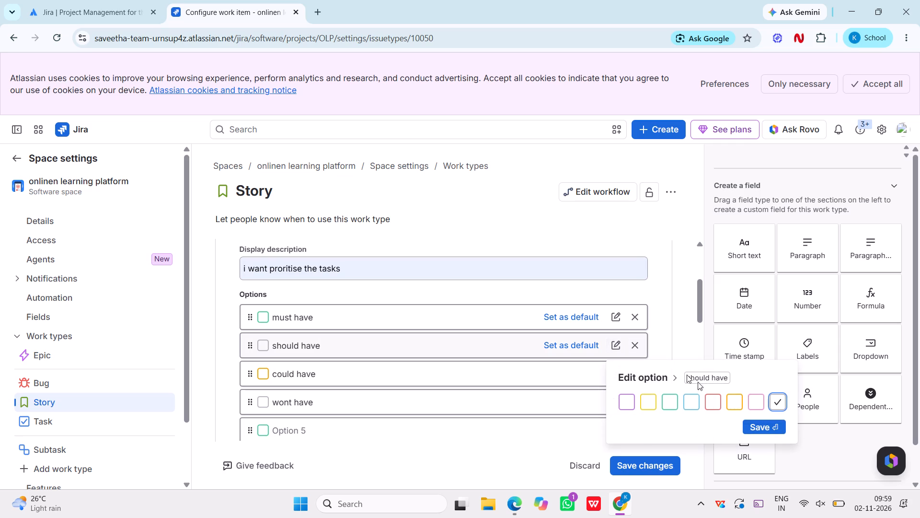
pyautogui.click(689, 405)
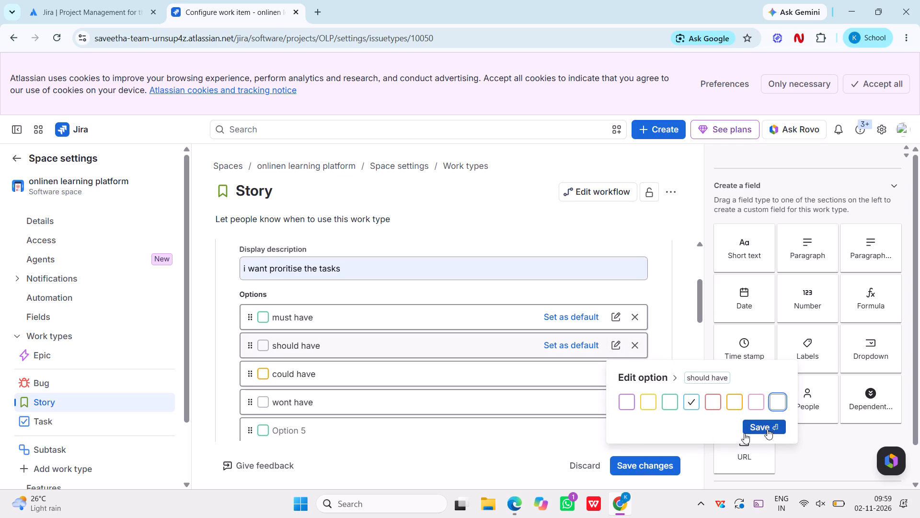
pyautogui.click(767, 427)
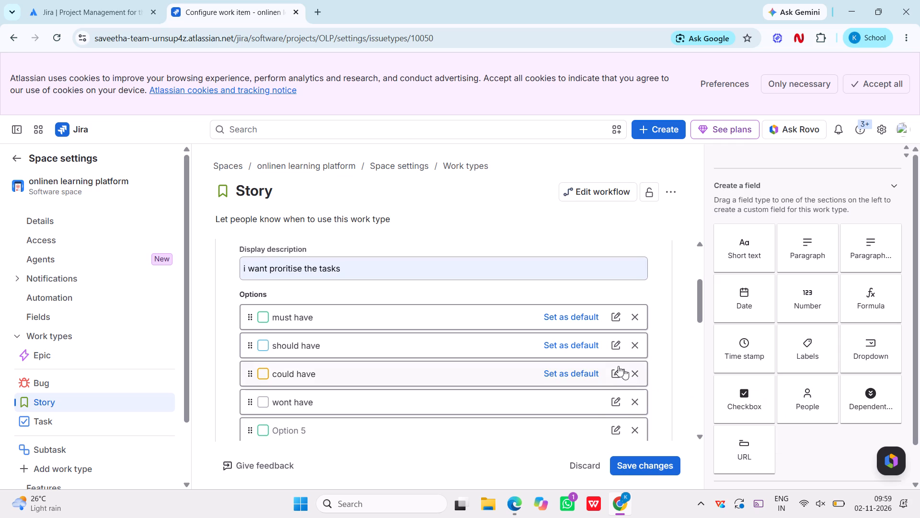
# Colour the "could have" option yellow and the "wont have" option red.
pyautogui.click(616, 372)
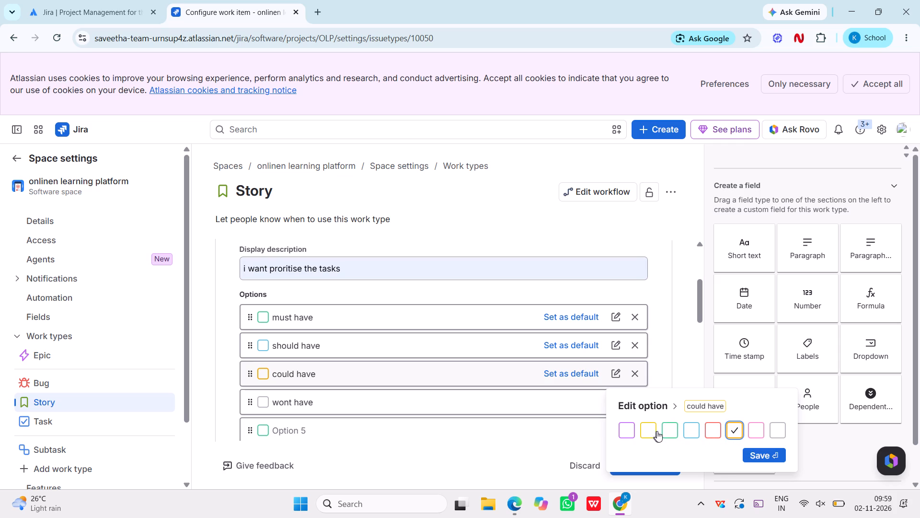
pyautogui.click(643, 433)
pyautogui.click(762, 454)
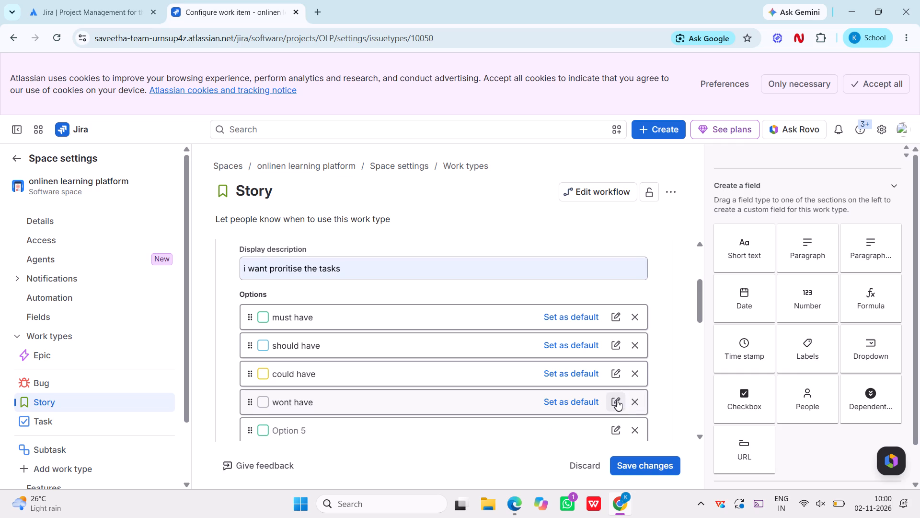
pyautogui.click(617, 400)
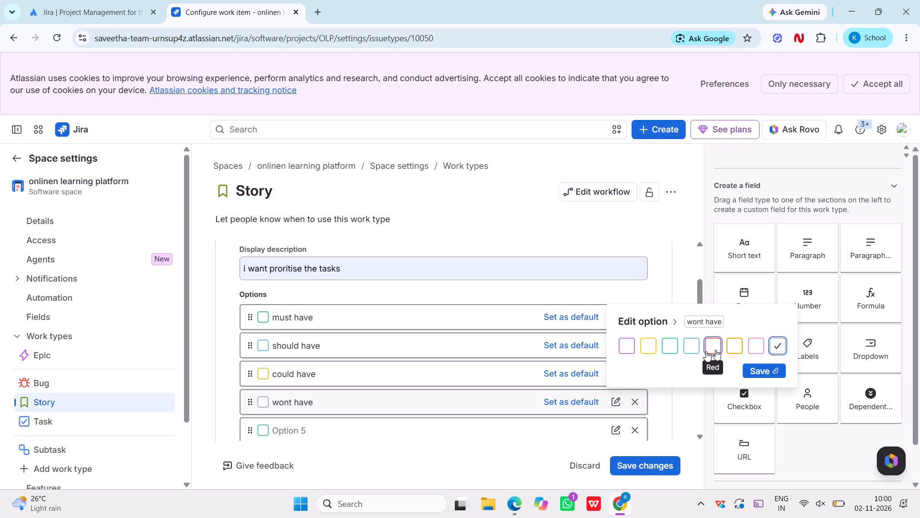
pyautogui.click(715, 350)
pyautogui.click(759, 374)
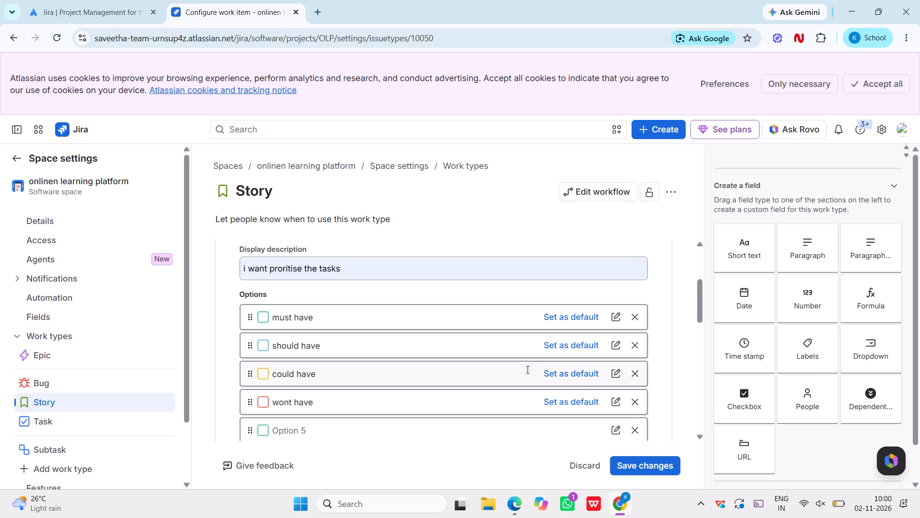
# Save the field changes made to the Story work type.
pyautogui.scroll(-4, 476, 341)
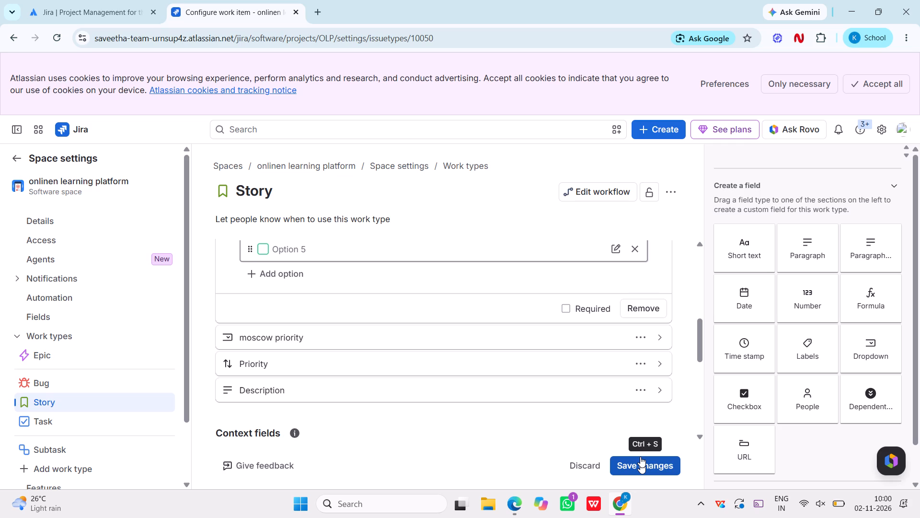
pyautogui.click(640, 463)
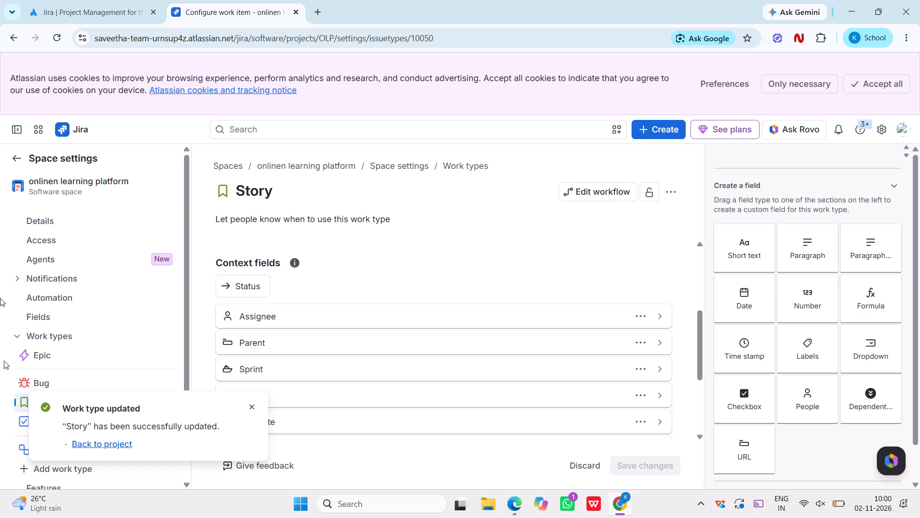
# Return from the space settings to the backlog and open the "course enrollment and registratuion" story's details.
pyautogui.click(16, 154)
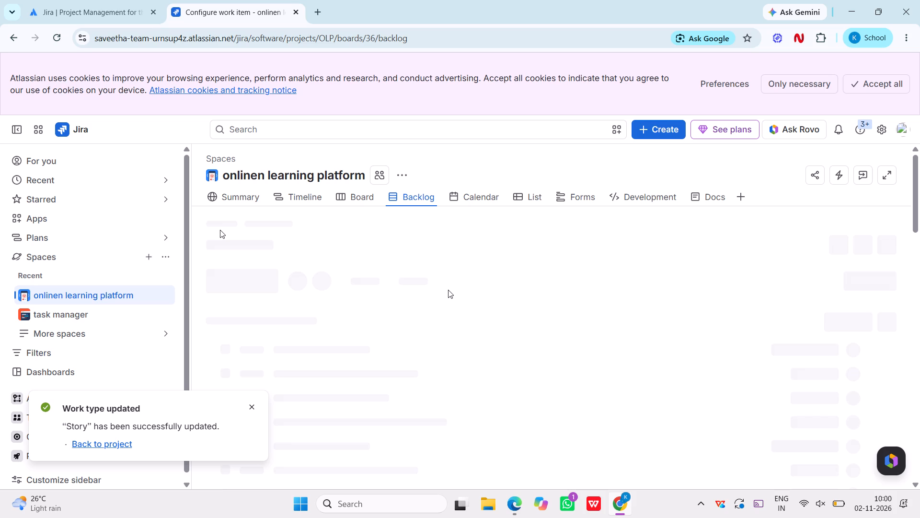
pyautogui.scroll(-3, 461, 382)
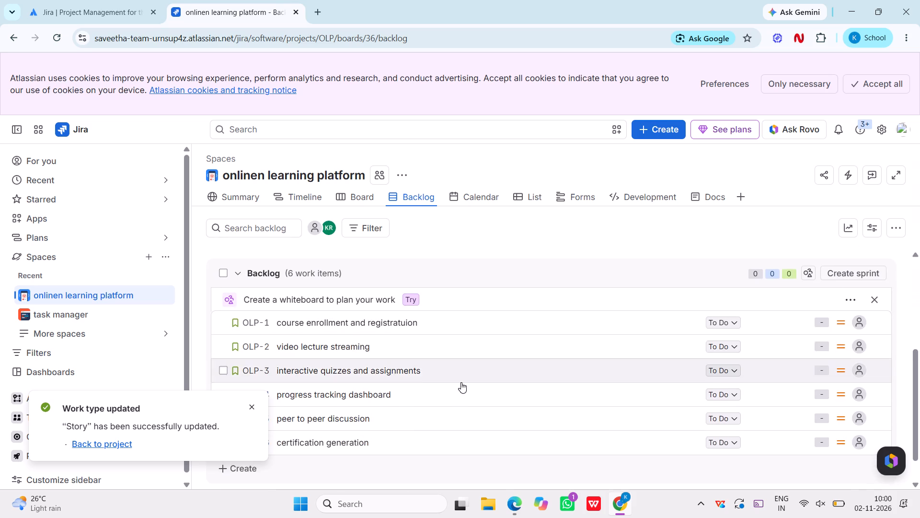
pyautogui.doubleClick(450, 320)
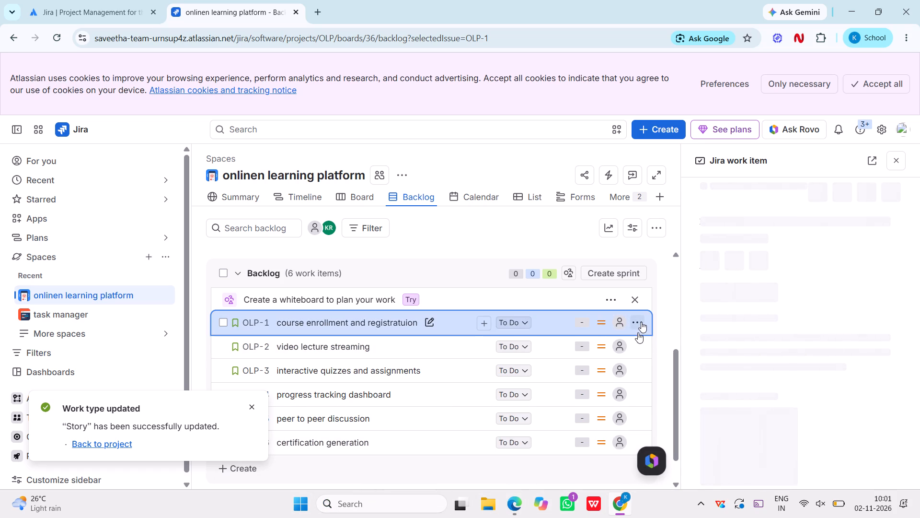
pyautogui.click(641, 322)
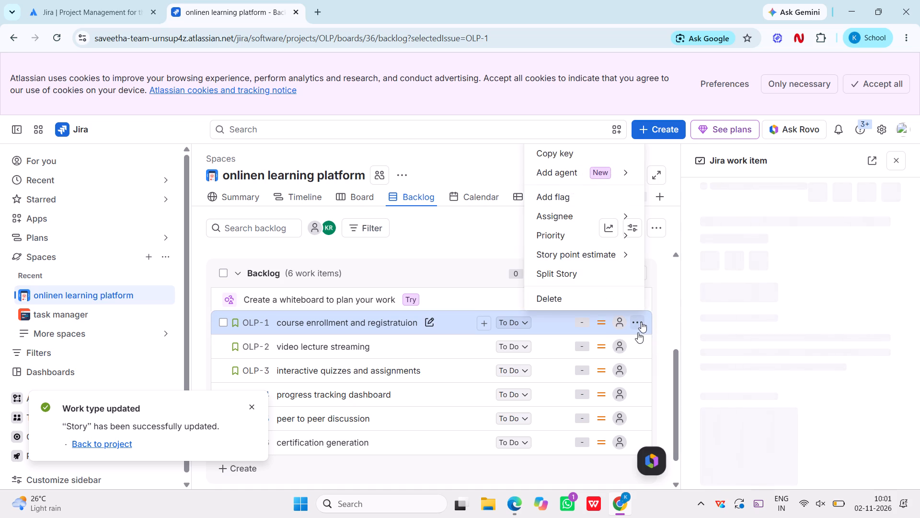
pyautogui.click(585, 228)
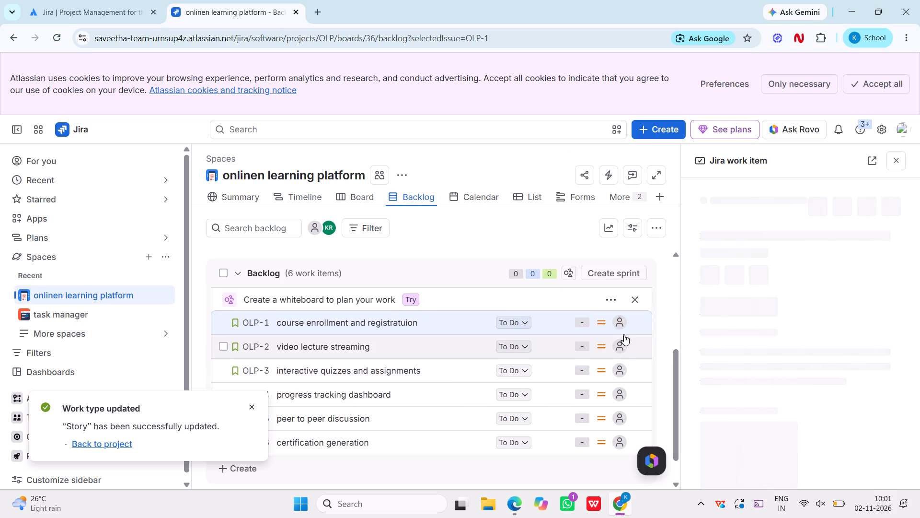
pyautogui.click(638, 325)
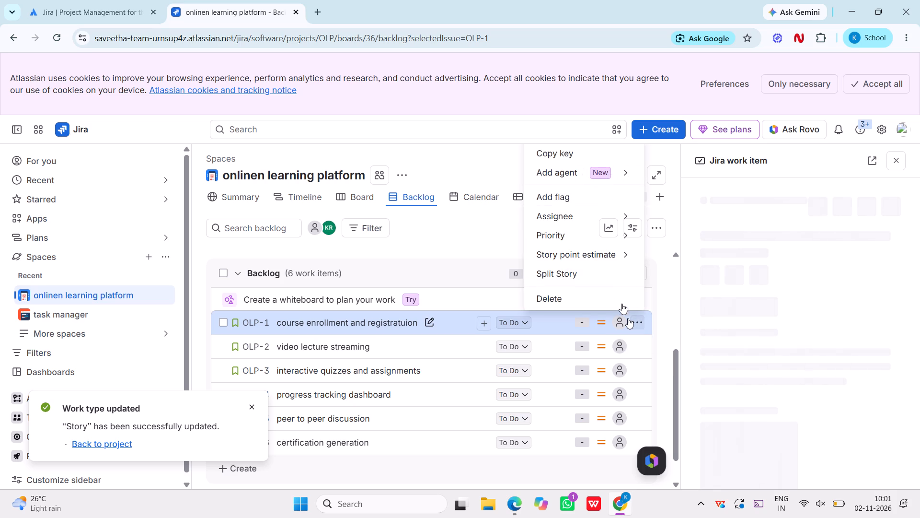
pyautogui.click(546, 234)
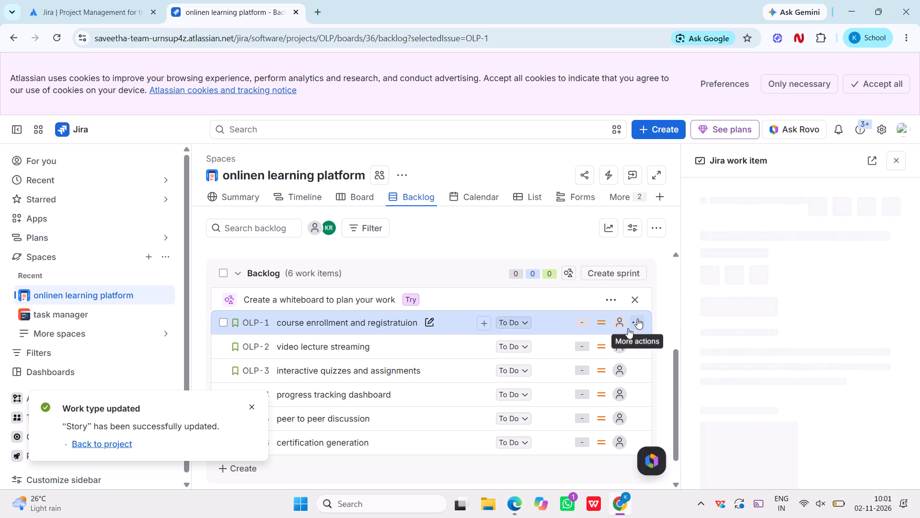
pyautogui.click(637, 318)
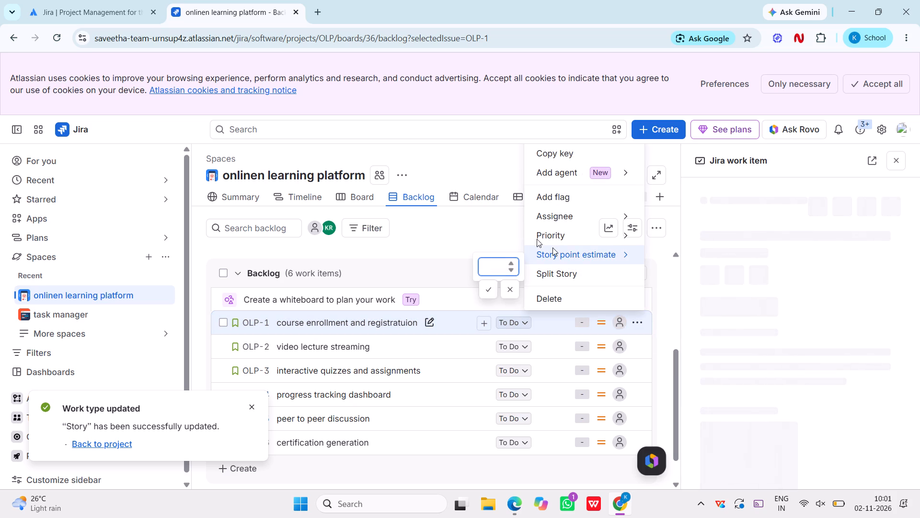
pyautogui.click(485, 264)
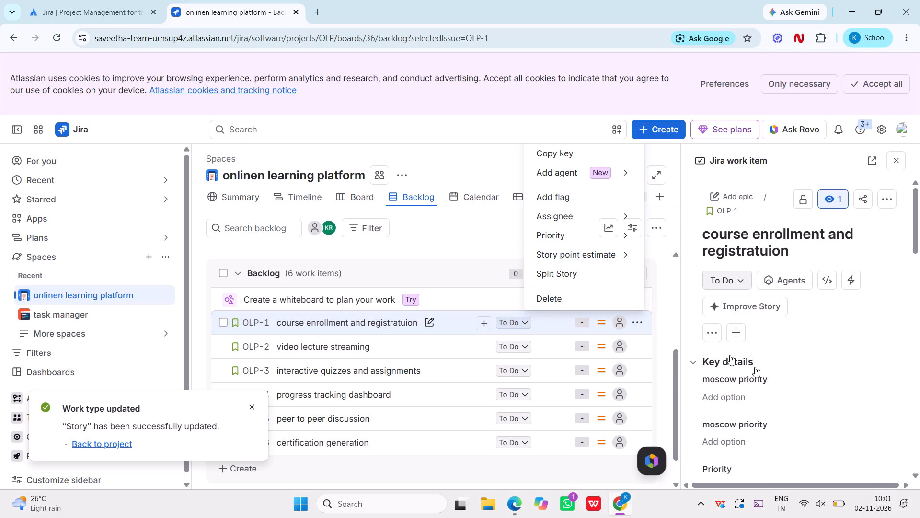
# Set the first moscow priority field of the "course enrollment and registratuion" story to "must have".
pyautogui.scroll(-2, 733, 389)
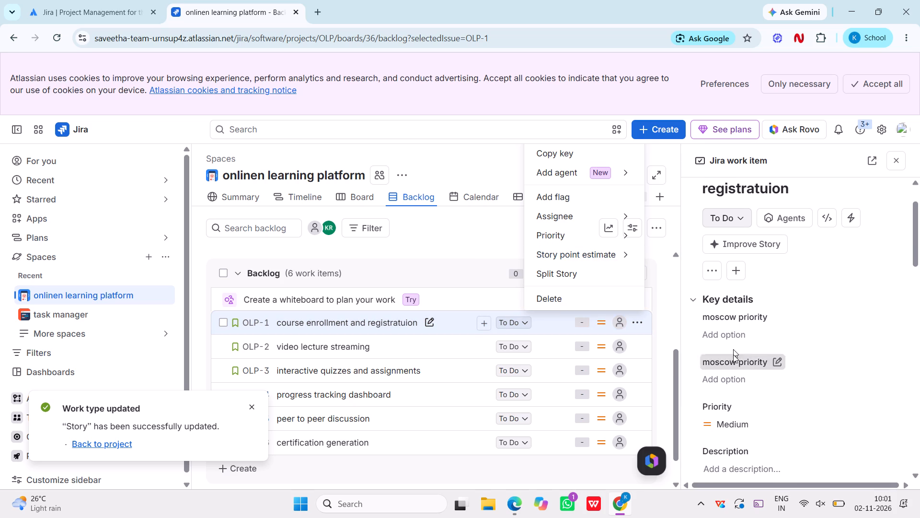
pyautogui.click(733, 339)
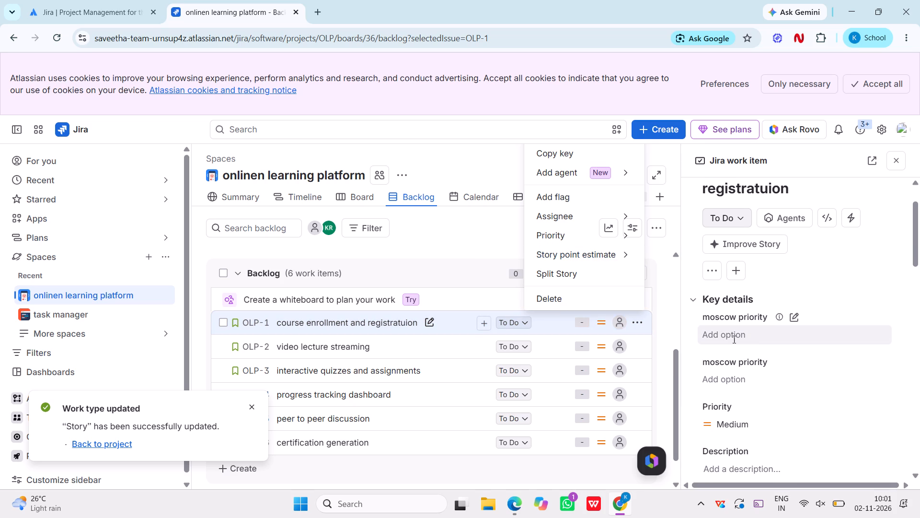
pyautogui.click(748, 328)
pyautogui.click(733, 336)
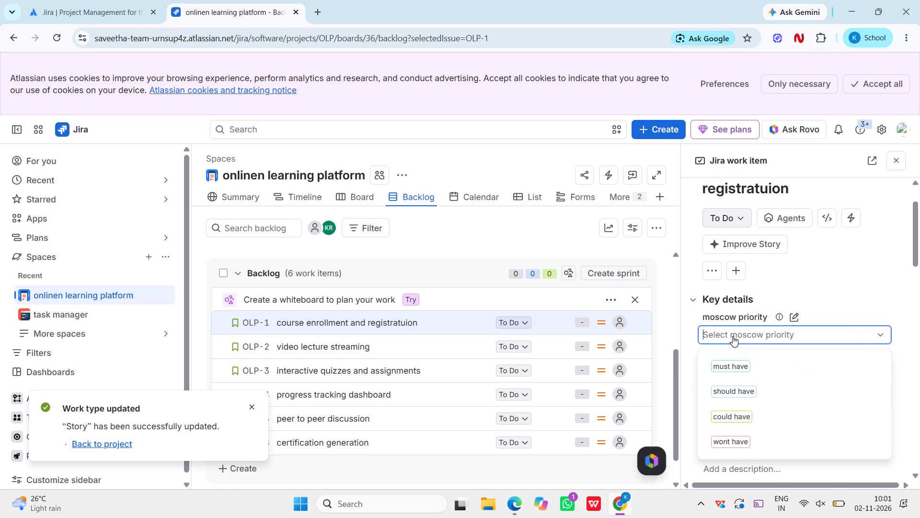
pyautogui.scroll(-2, 747, 364)
pyautogui.click(770, 366)
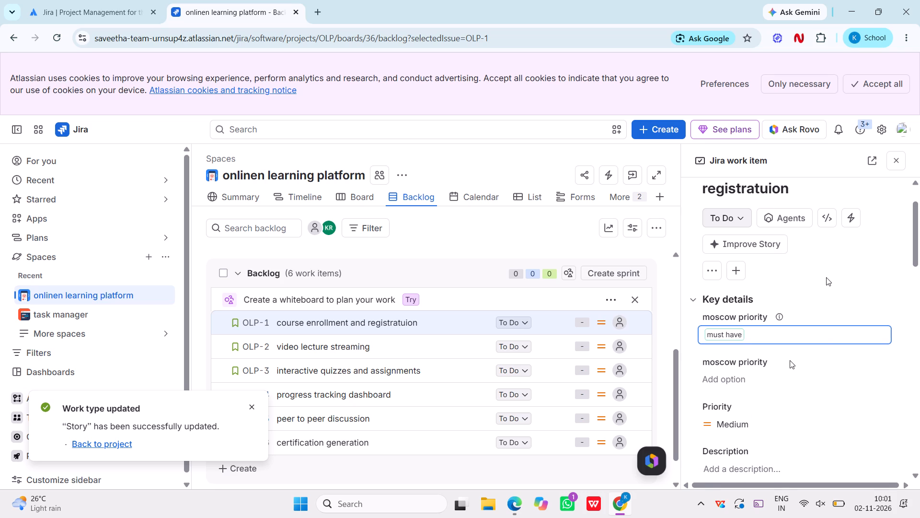
pyautogui.click(826, 277)
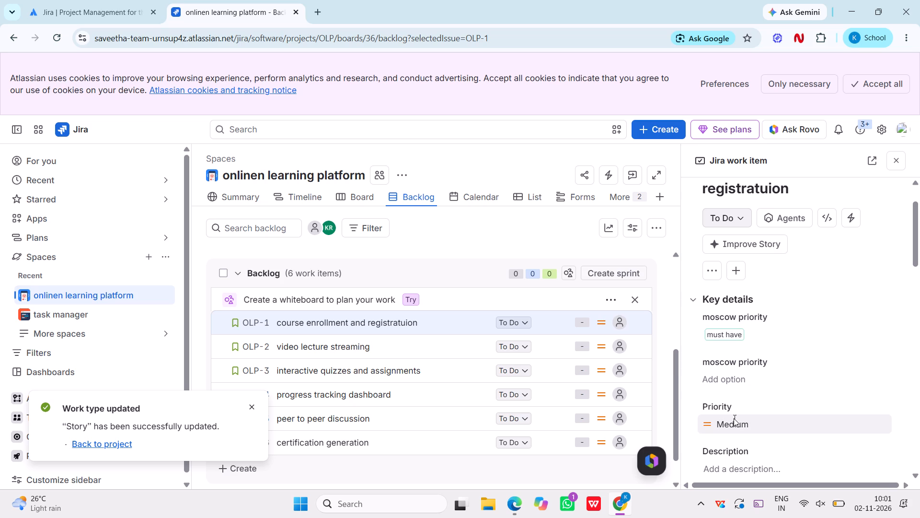
# Set the Priority of the "course enrollment and registratuion" story to Highest.
pyautogui.click(738, 421)
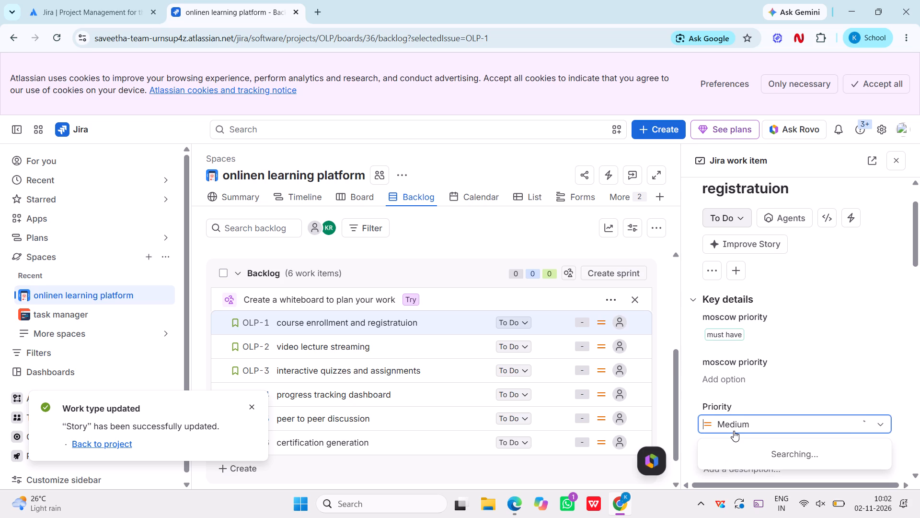
pyautogui.scroll(-2, 783, 433)
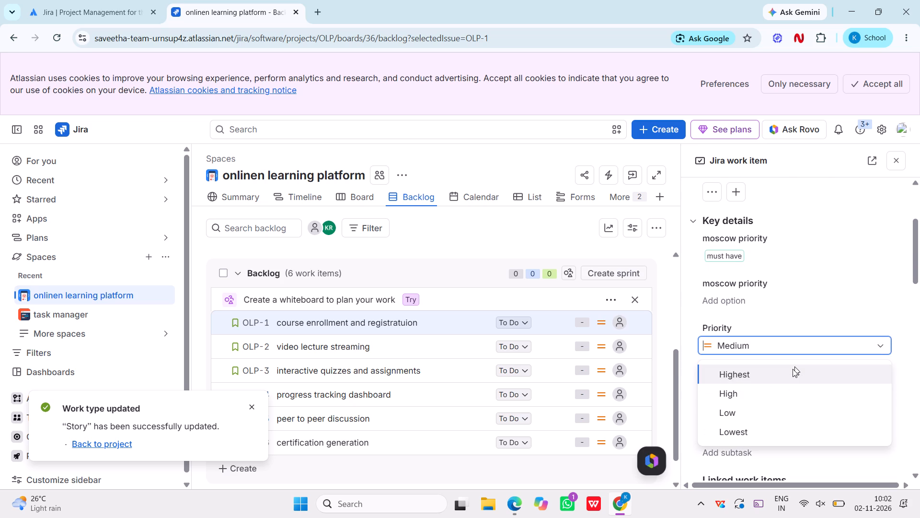
pyautogui.scroll(-1, 790, 387)
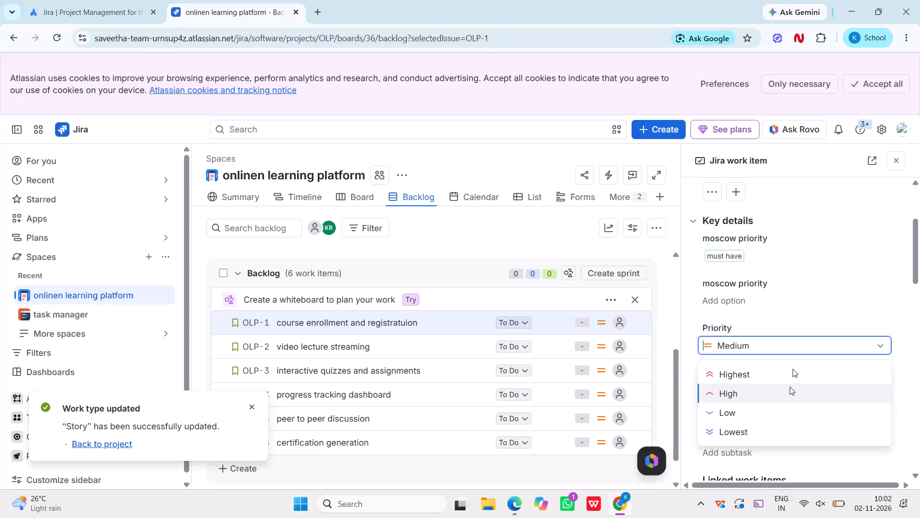
pyautogui.click(755, 378)
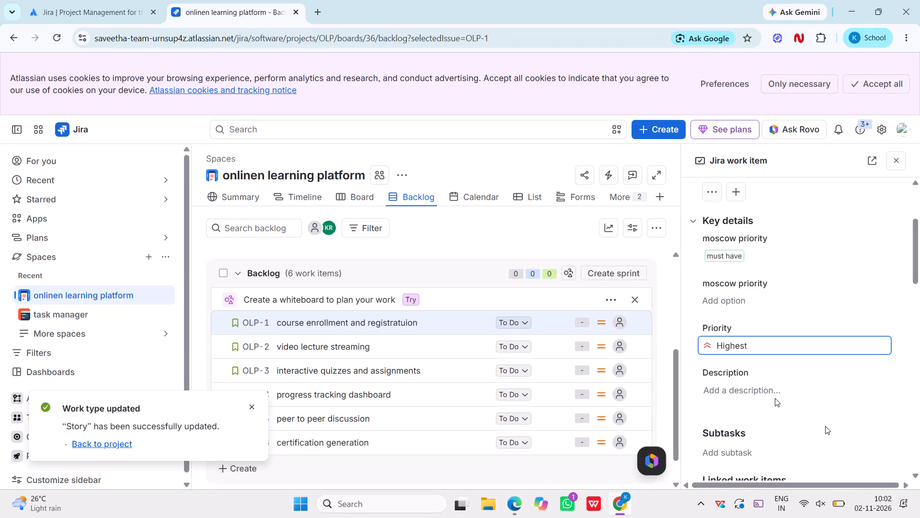
pyautogui.click(869, 275)
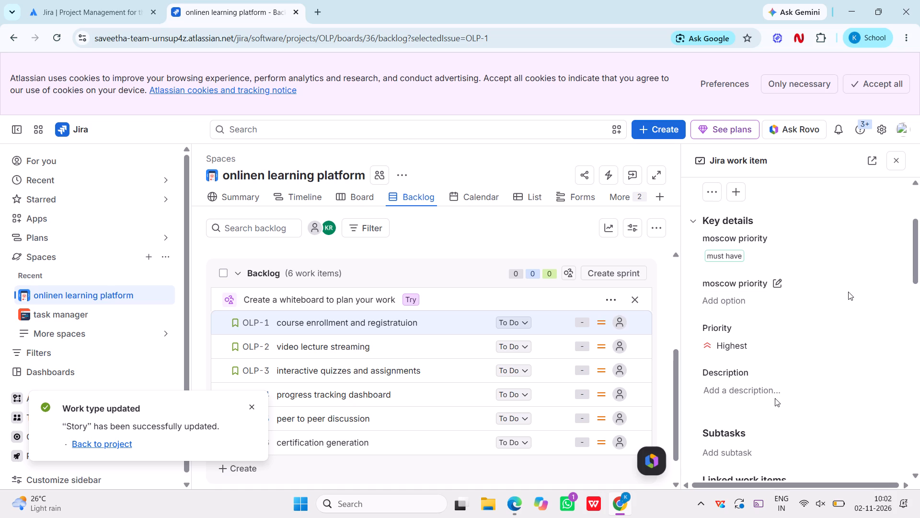
pyautogui.scroll(-2, 760, 359)
pyautogui.scroll(3, 760, 359)
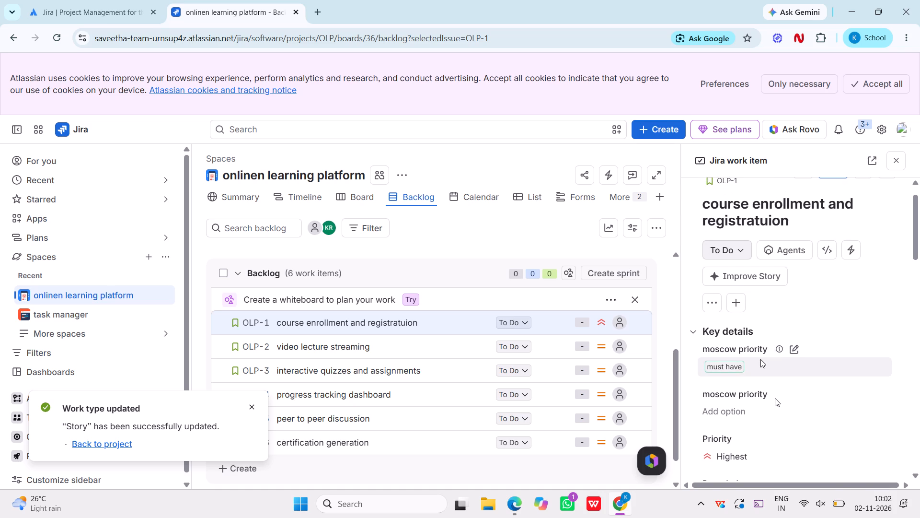
# Open the "video lecture streaming" story and set its first moscow priority field to "must have".
pyautogui.click(405, 177)
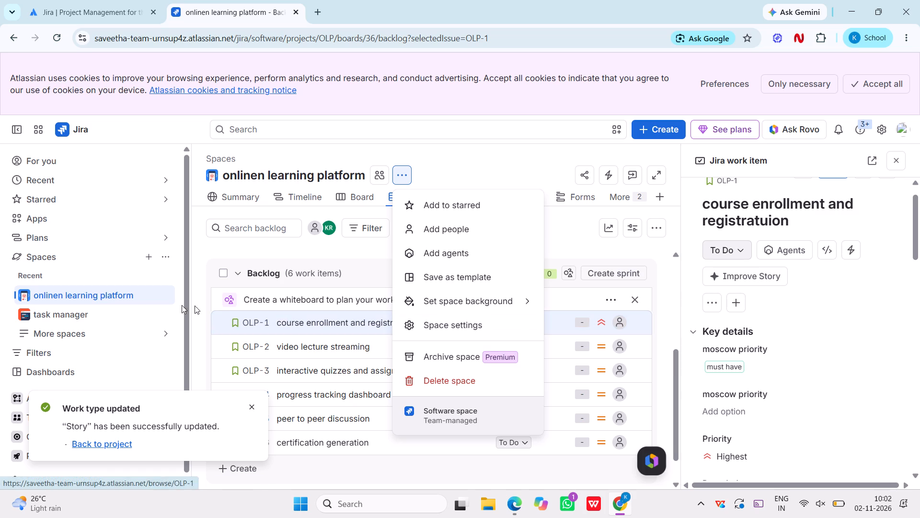
pyautogui.doubleClick(298, 342)
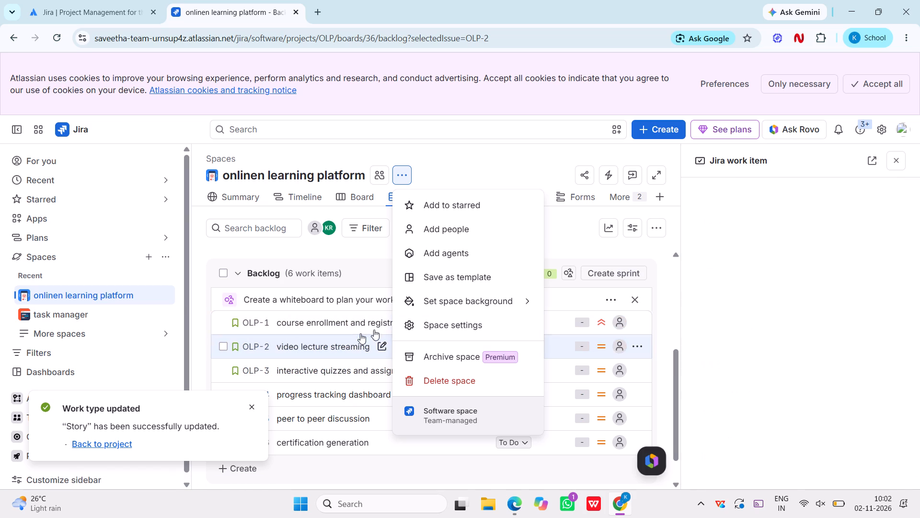
pyautogui.click(433, 476)
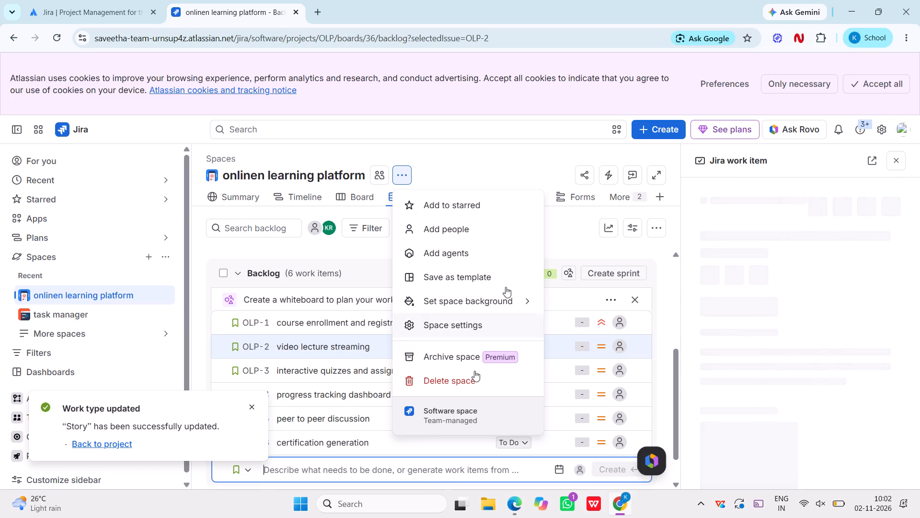
pyautogui.click(514, 172)
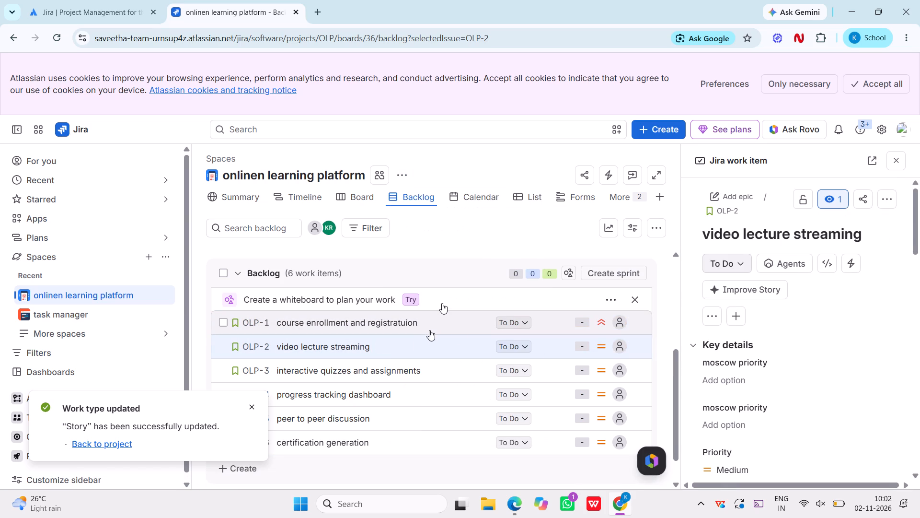
pyautogui.scroll(-1, 744, 367)
pyautogui.click(742, 345)
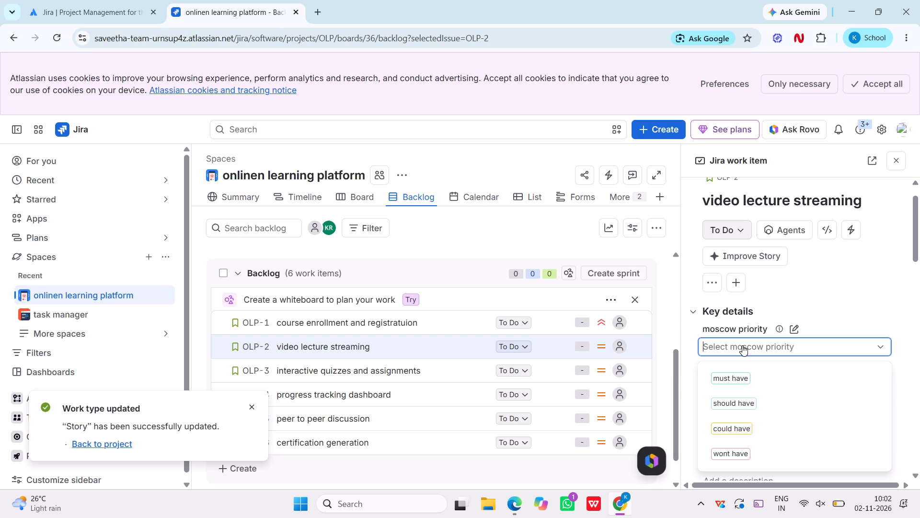
pyautogui.click(742, 345)
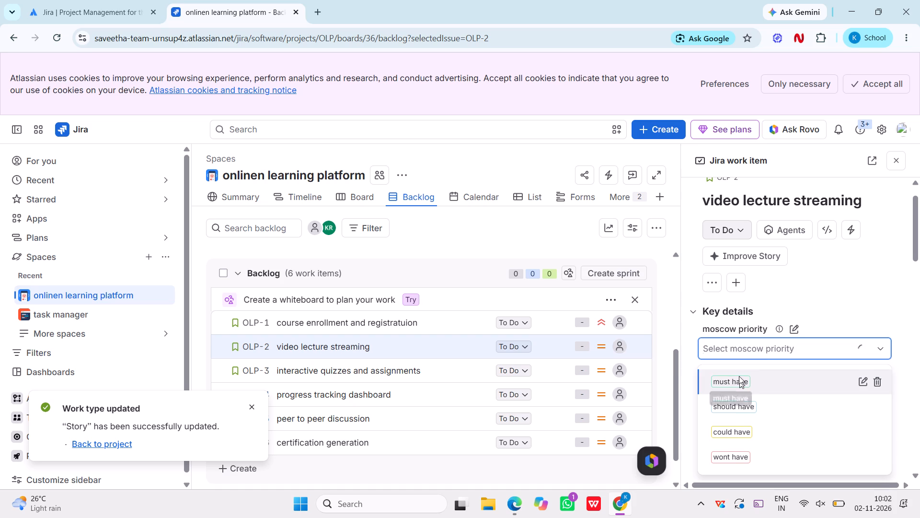
pyautogui.click(739, 380)
# Set the Priority of the "video lecture streaming" story to Highest.
pyautogui.scroll(-1, 772, 424)
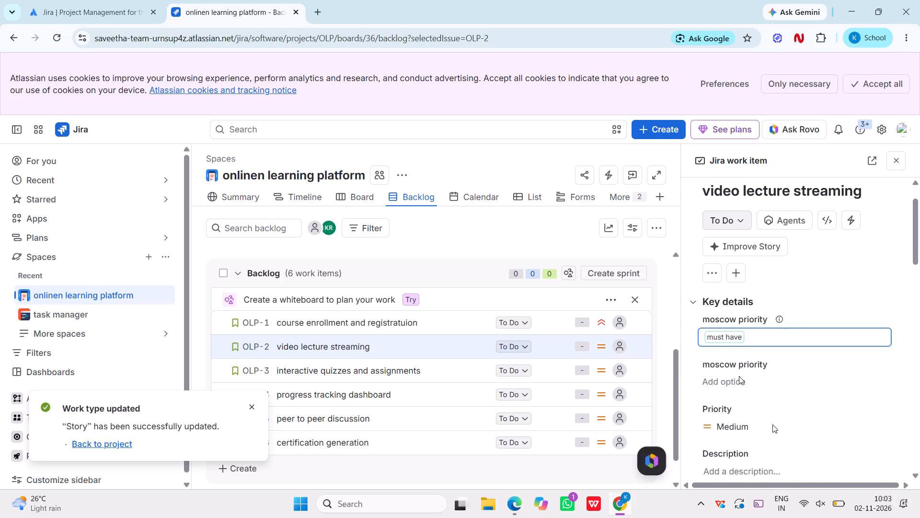
pyautogui.scroll(-1, 739, 376)
pyautogui.click(732, 391)
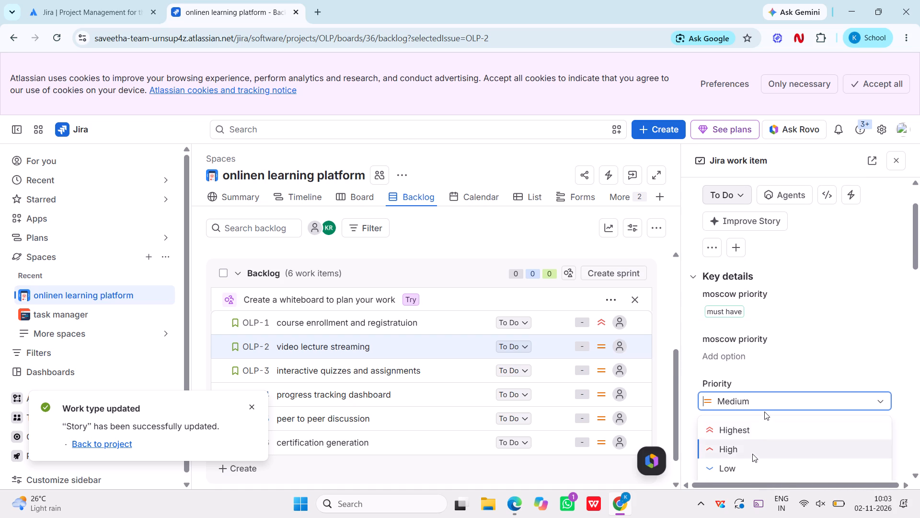
pyautogui.click(750, 458)
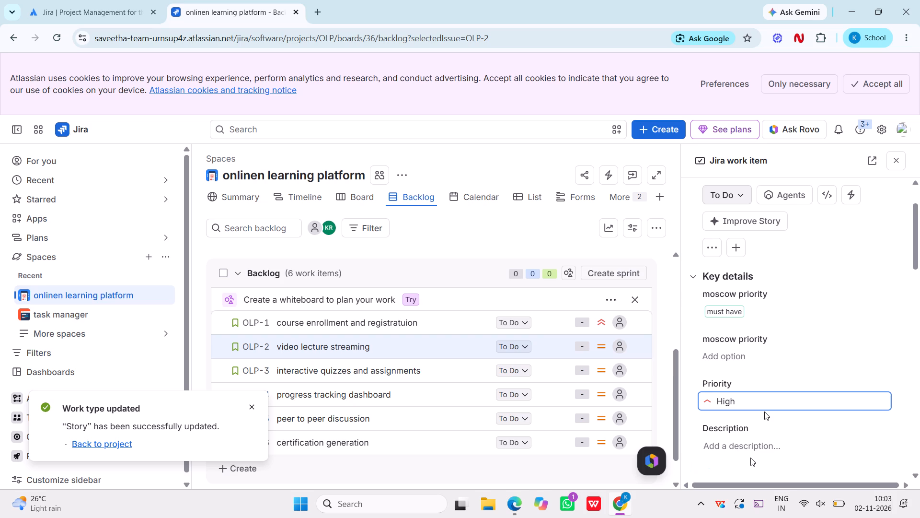
pyautogui.click(759, 397)
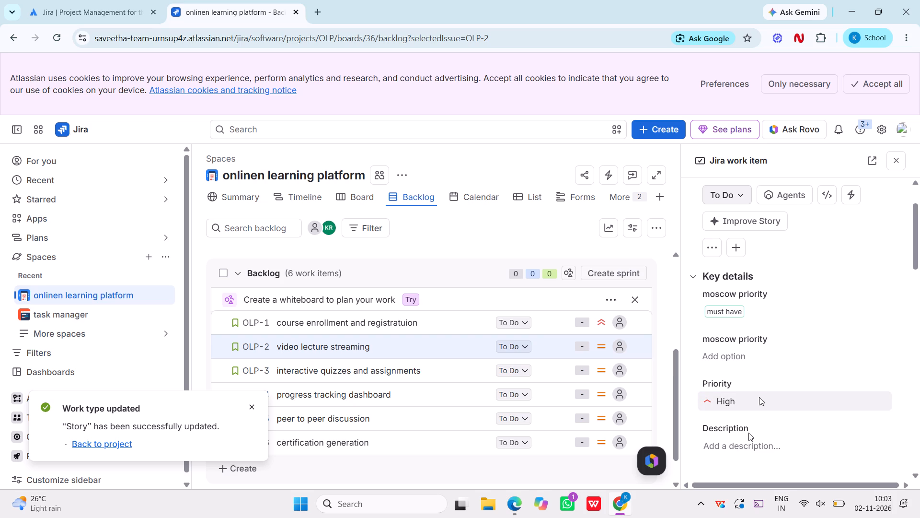
pyautogui.click(738, 426)
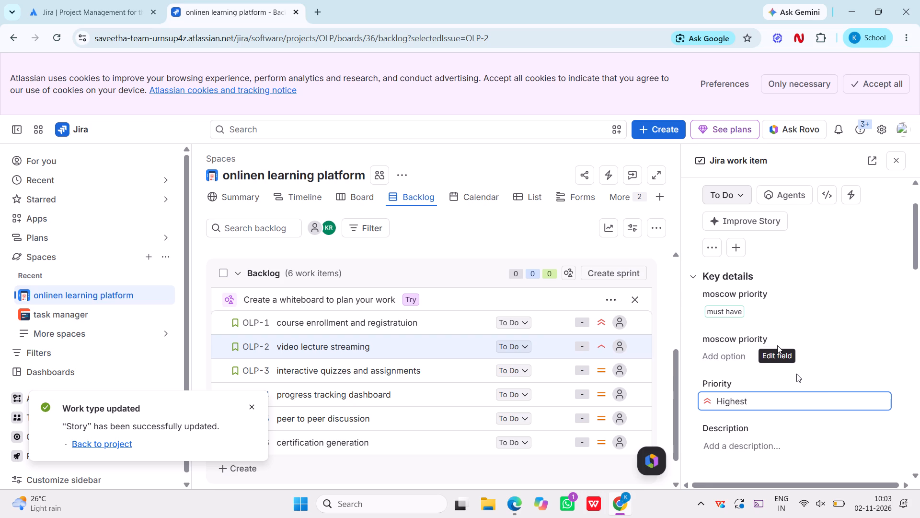
pyautogui.click(828, 359)
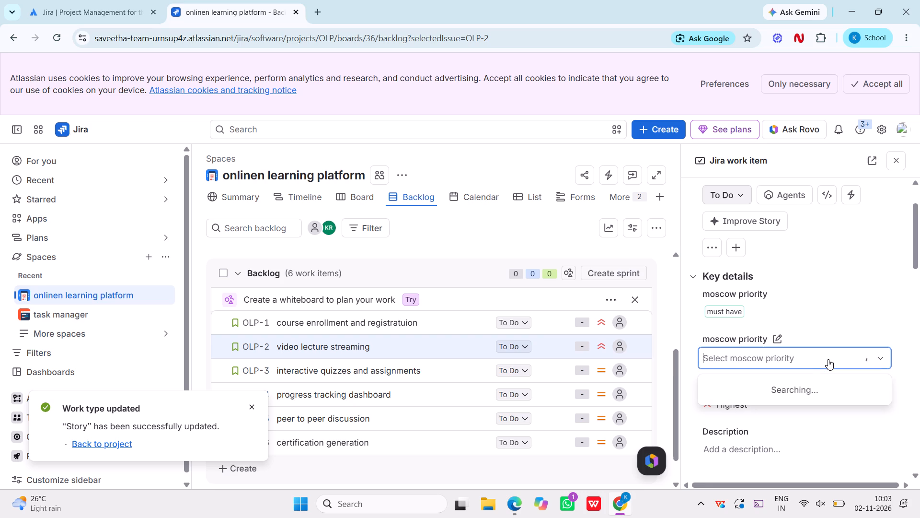
# Open the "interactive quizzes and assignments" story and set its first moscow priority field to "should have".
pyautogui.doubleClick(461, 371)
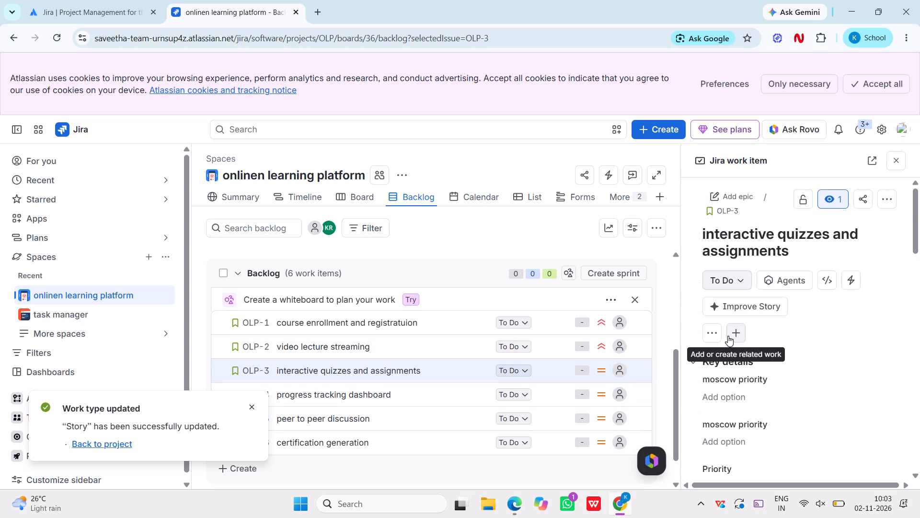
pyautogui.scroll(-1, 790, 306)
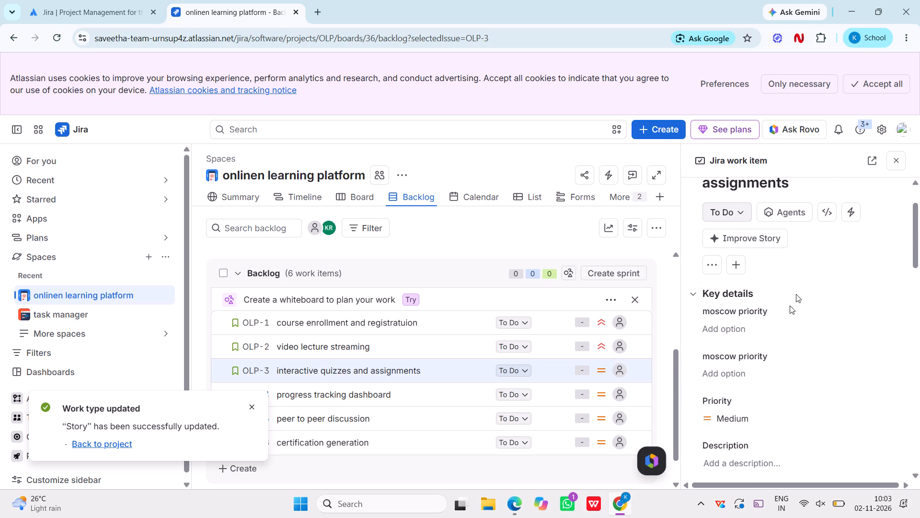
pyautogui.click(729, 330)
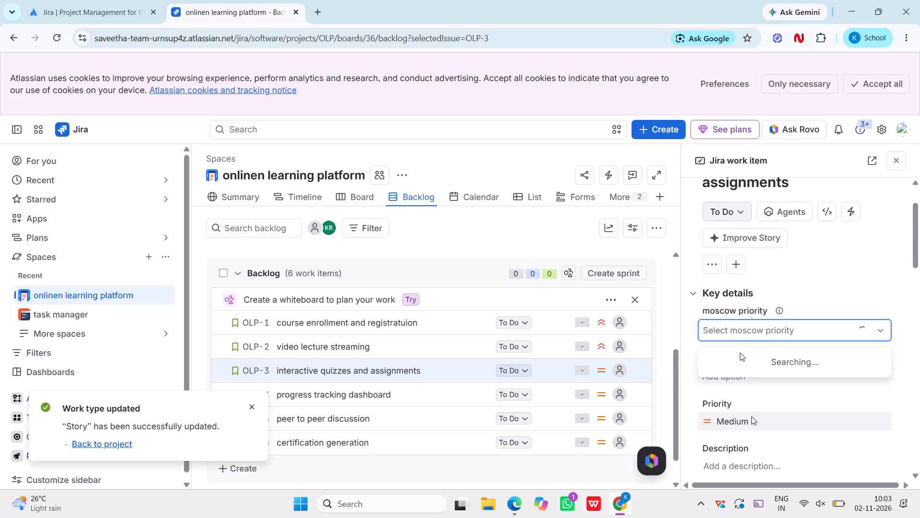
pyautogui.click(752, 390)
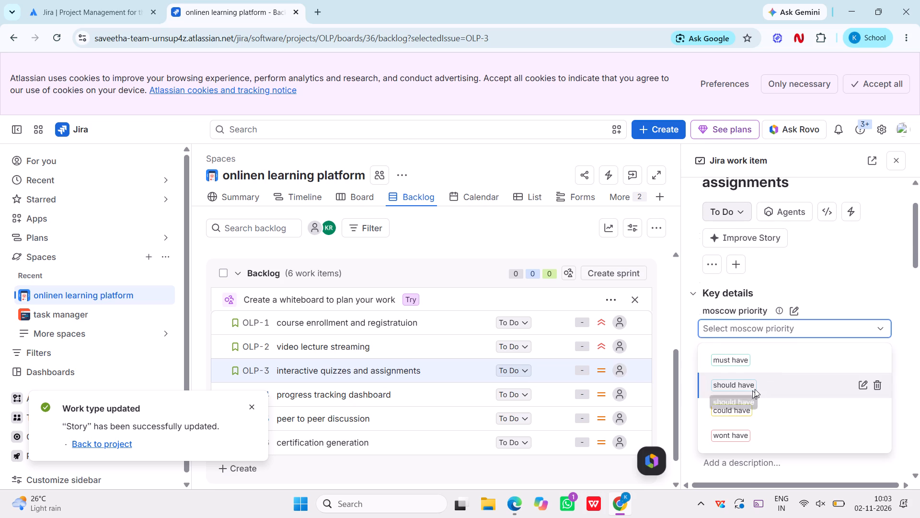
# Set the Priority of the "interactive quizzes and assignments" story to High.
pyautogui.scroll(-1, 752, 392)
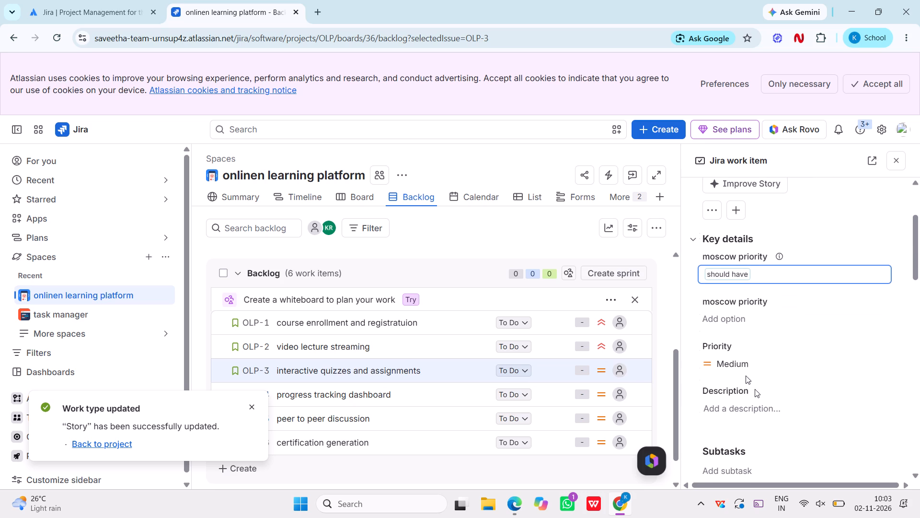
pyautogui.click(742, 366)
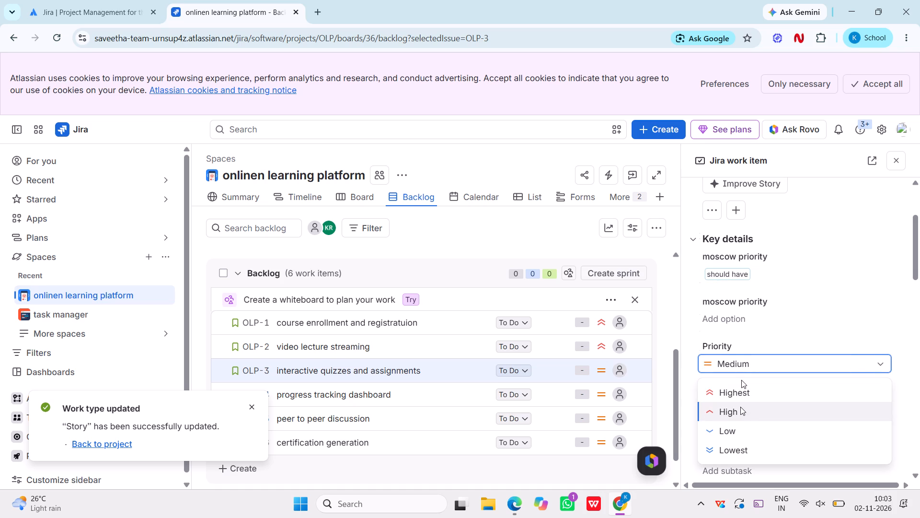
pyautogui.click(732, 413)
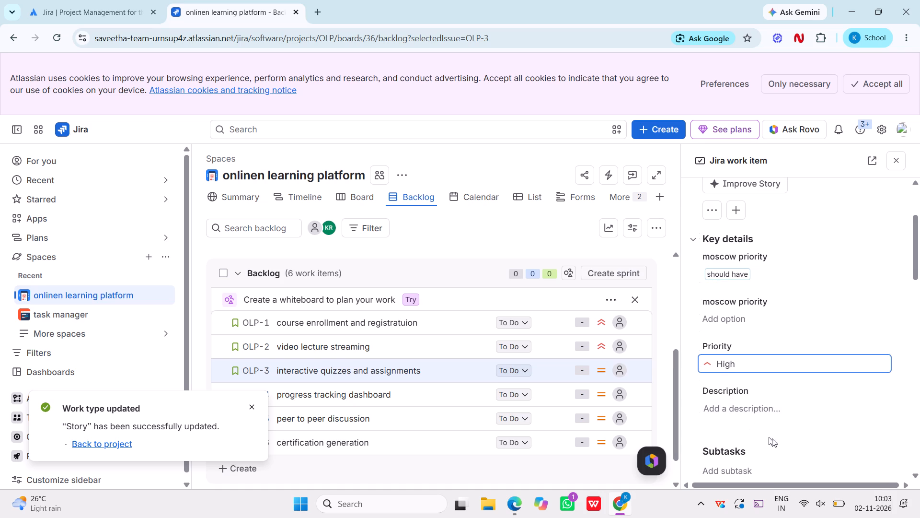
pyautogui.click(817, 326)
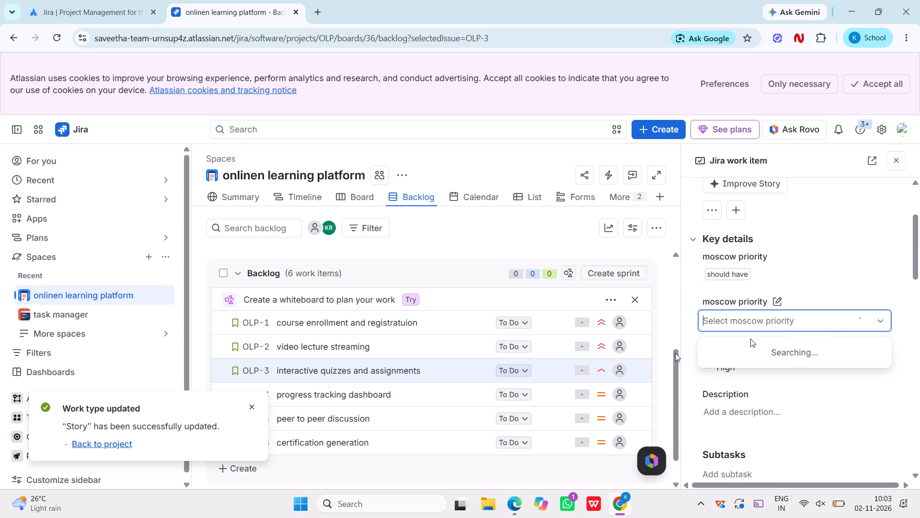
# Open the "progress tracking dashboard" story and set its first moscow priority field to "should have".
pyautogui.doubleClick(459, 390)
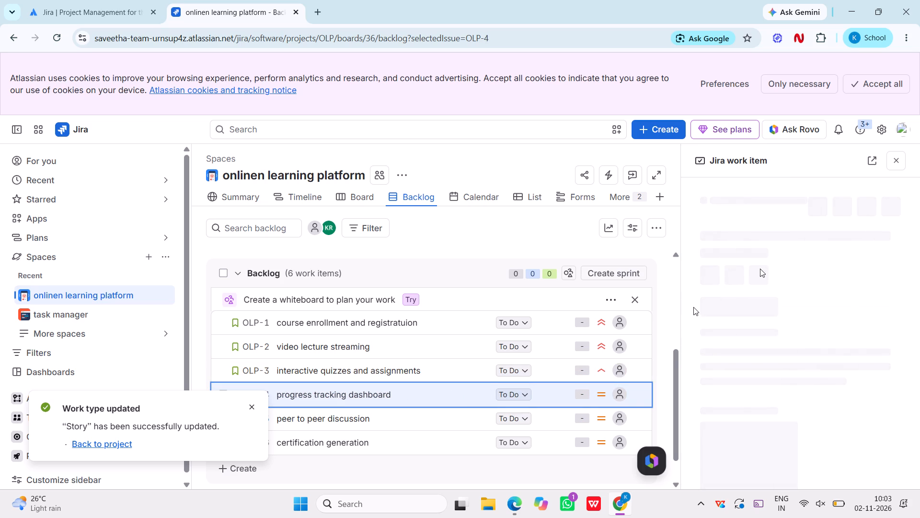
pyautogui.scroll(-1, 757, 336)
pyautogui.click(729, 371)
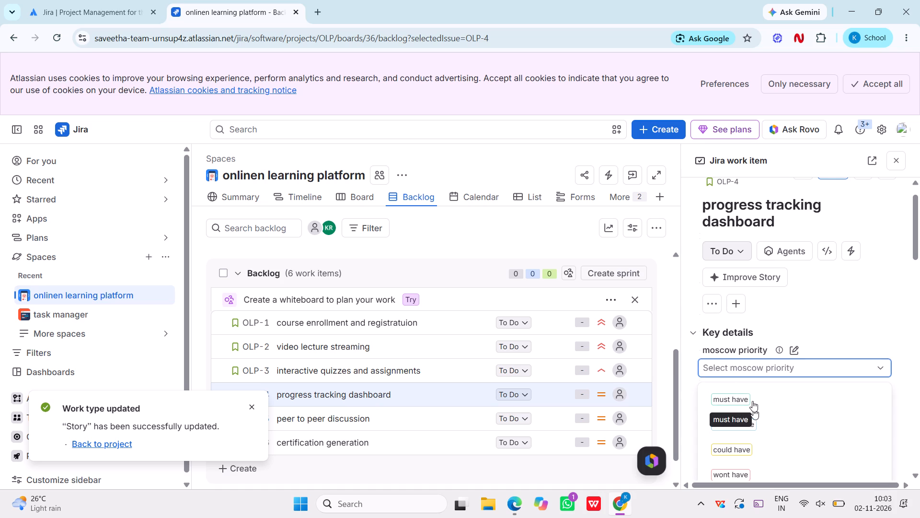
pyautogui.click(742, 420)
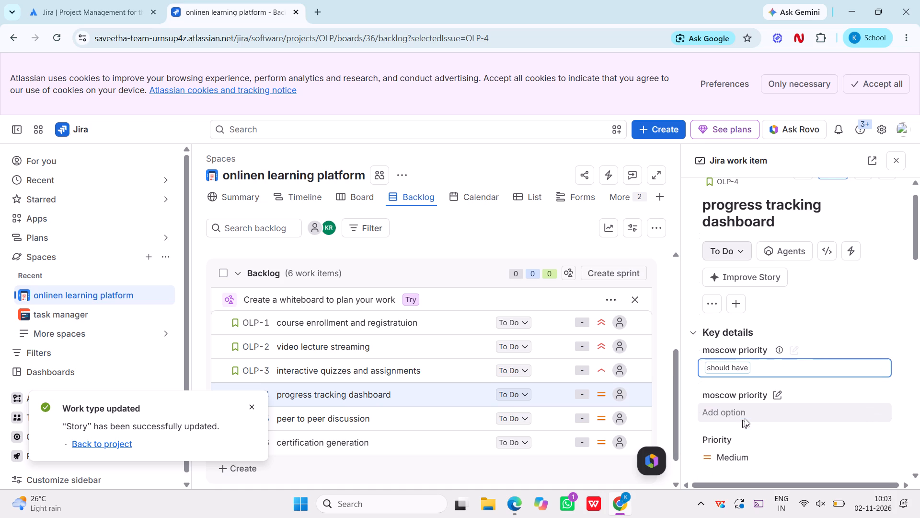
# Set the Priority of the "progress tracking dashboard" story to High.
pyautogui.scroll(-1, 748, 428)
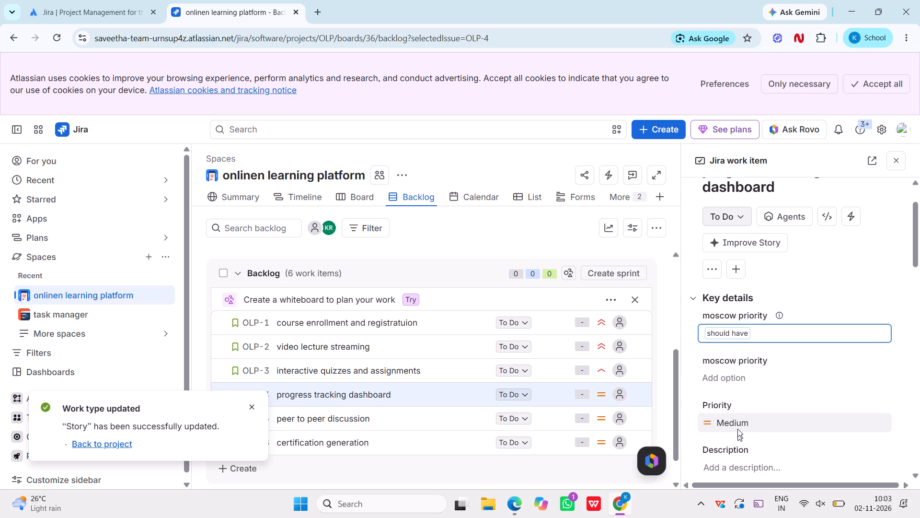
pyautogui.click(737, 433)
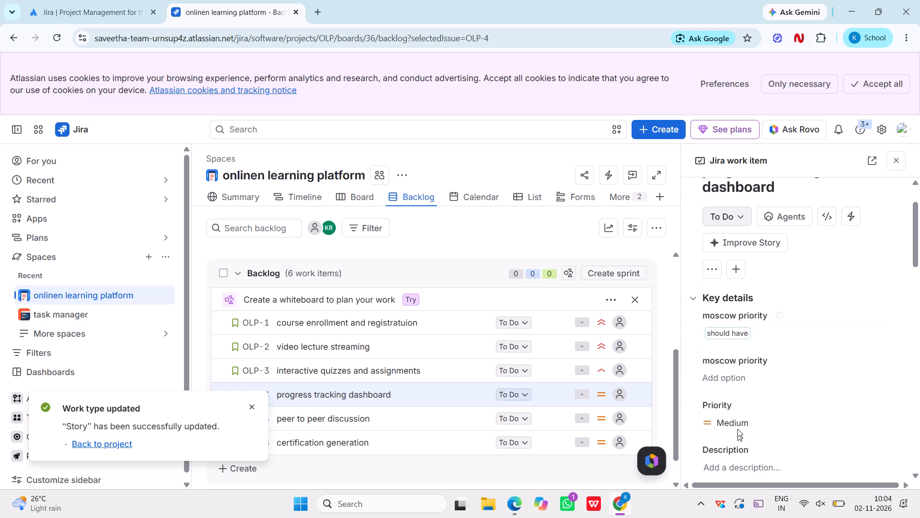
pyautogui.click(734, 424)
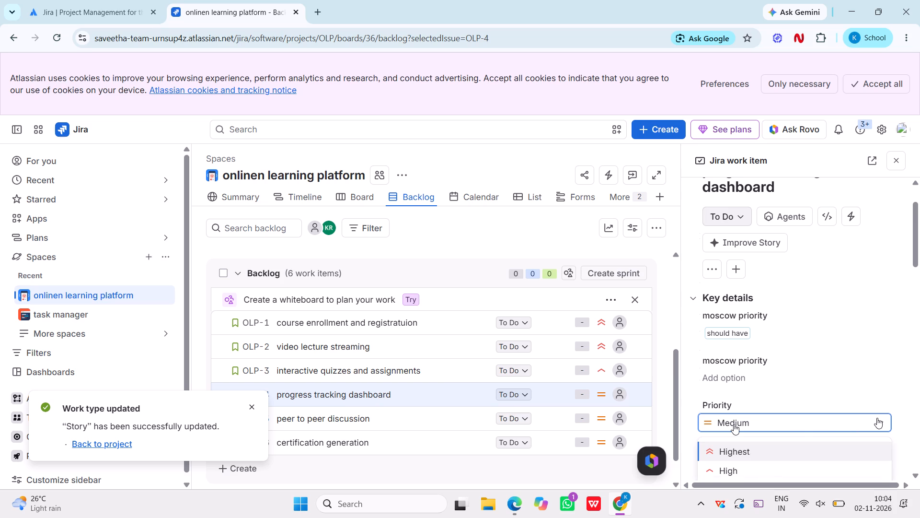
pyautogui.click(752, 474)
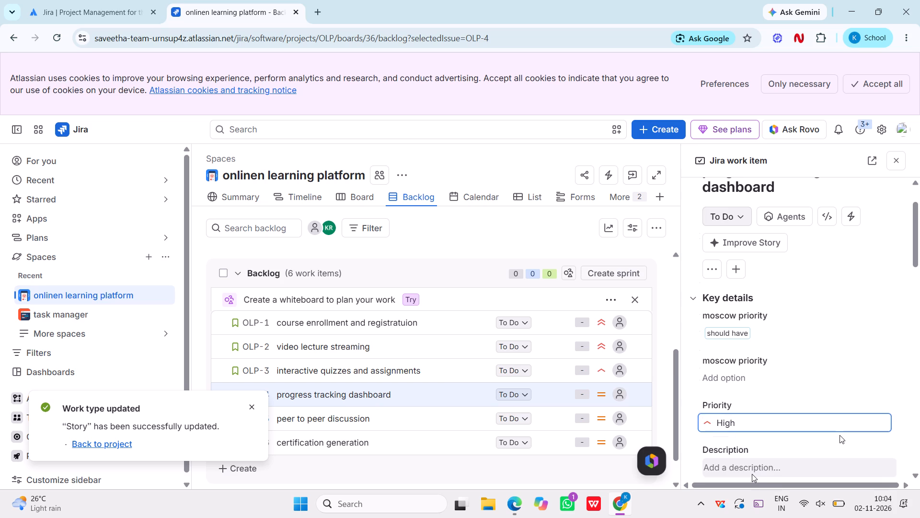
pyautogui.scroll(-1, 727, 388)
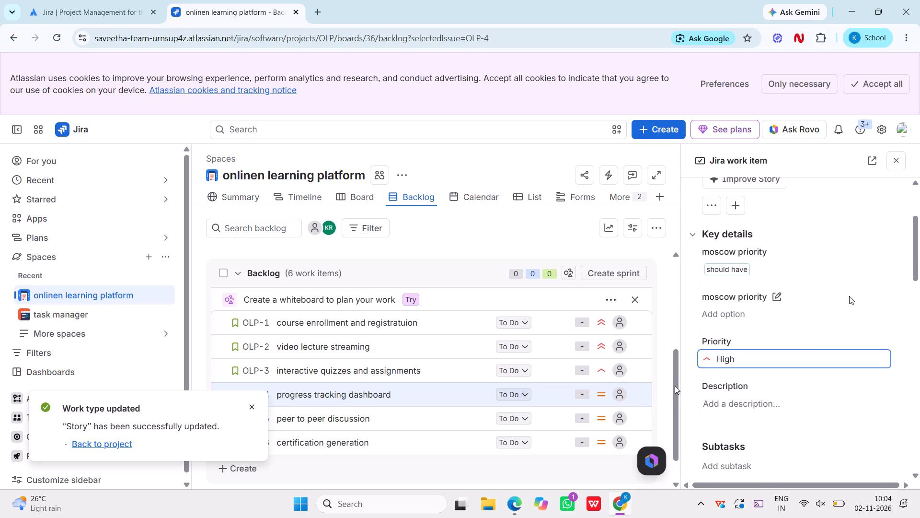
pyautogui.click(849, 296)
# Open the "peer to peer discussion" story and set its first moscow priority field to "could have".
pyautogui.scroll(-1, 558, 417)
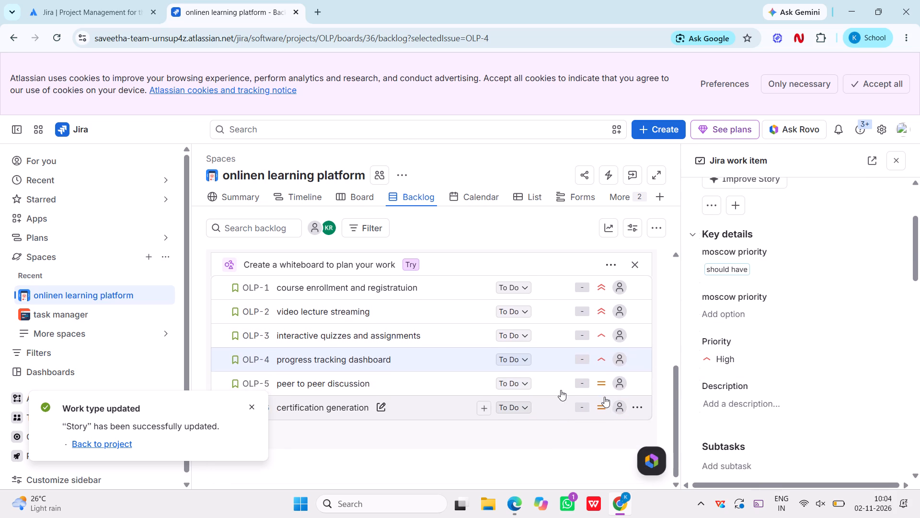
pyautogui.click(547, 385)
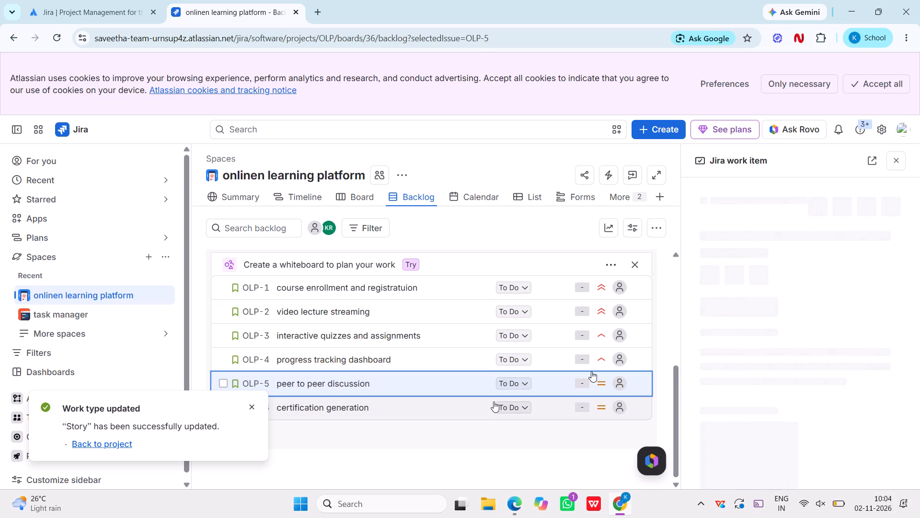
pyautogui.doubleClick(473, 378)
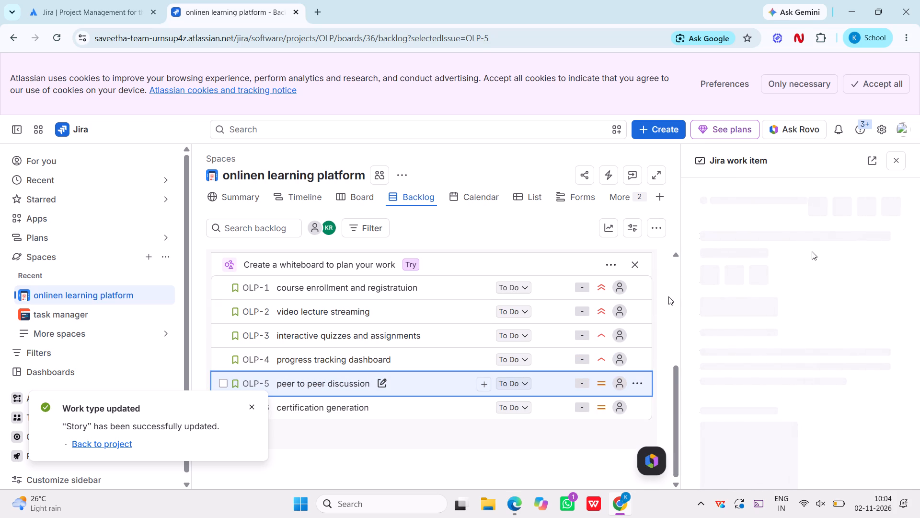
pyautogui.scroll(-1, 795, 329)
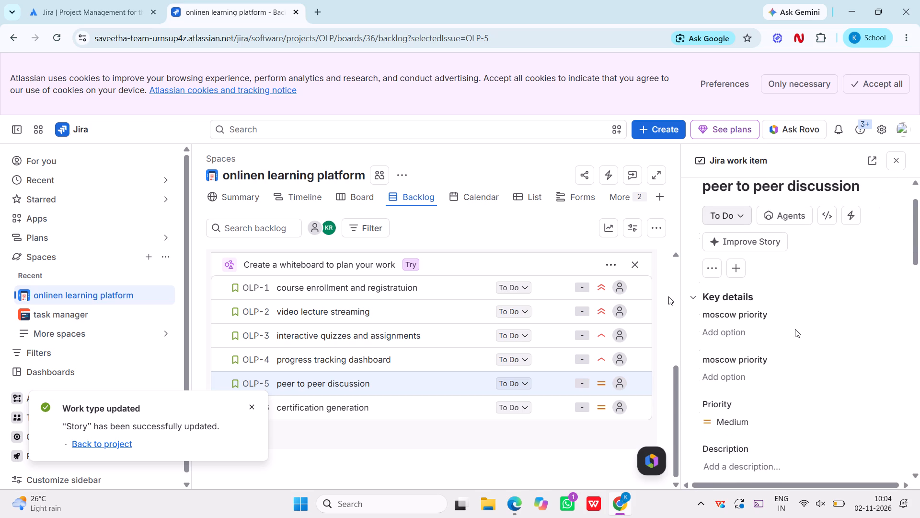
pyautogui.click(742, 328)
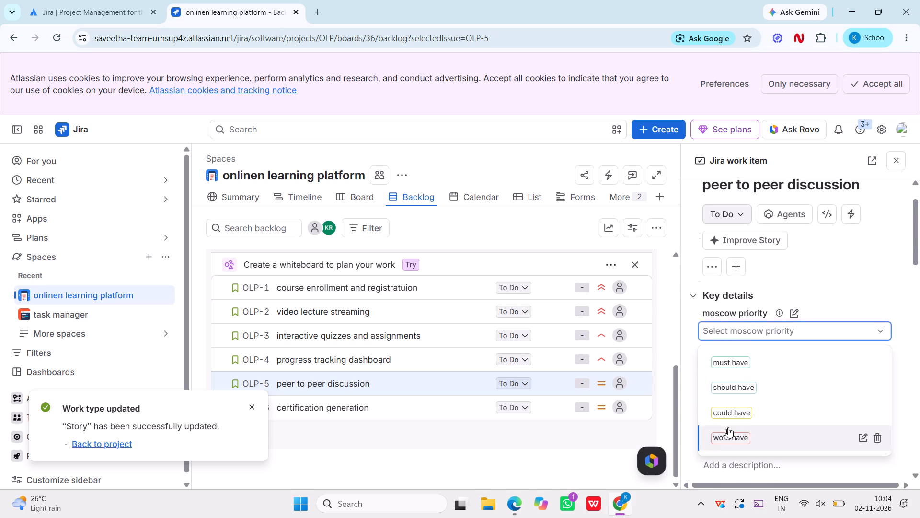
pyautogui.click(734, 404)
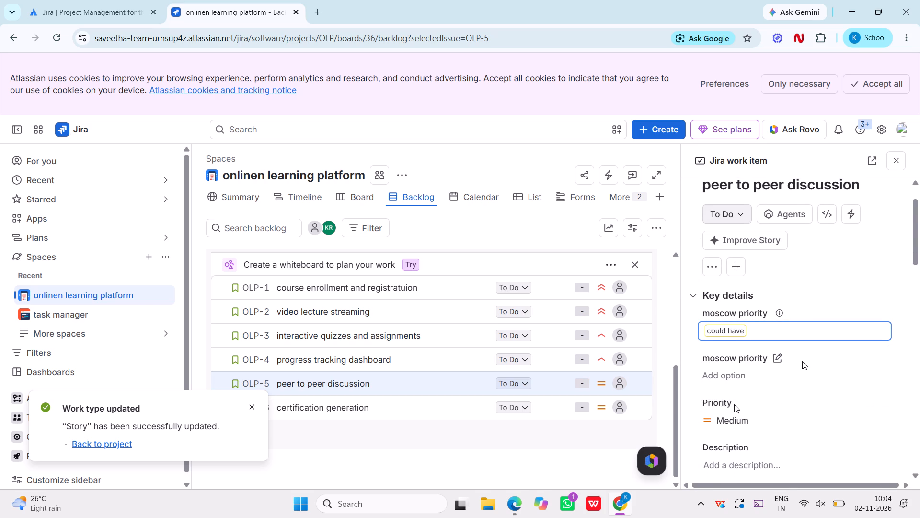
# Set the Priority of the "peer to peer discussion" story to Low.
pyautogui.scroll(-2, 802, 361)
pyautogui.click(733, 299)
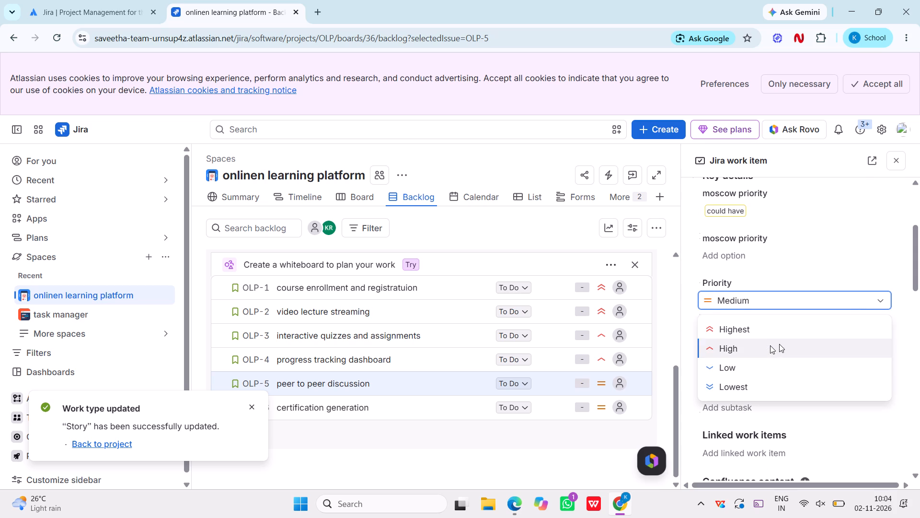
pyautogui.click(749, 374)
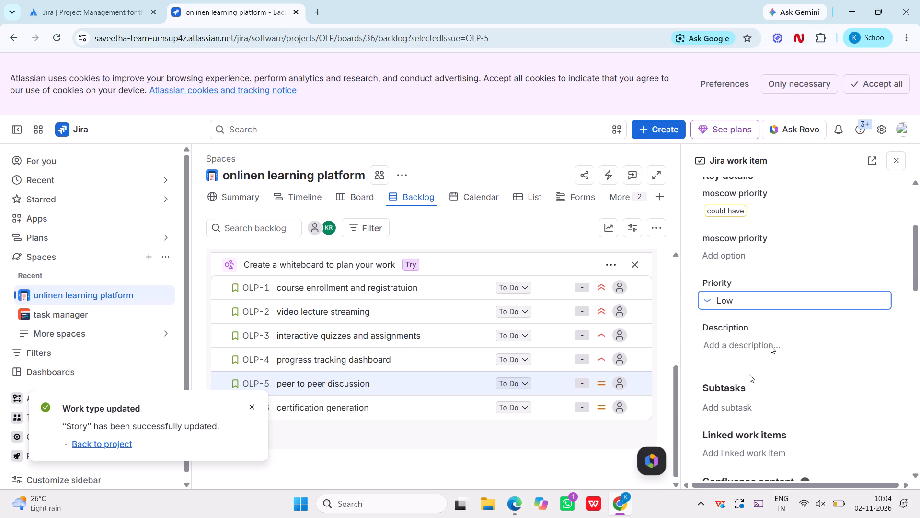
pyautogui.click(805, 267)
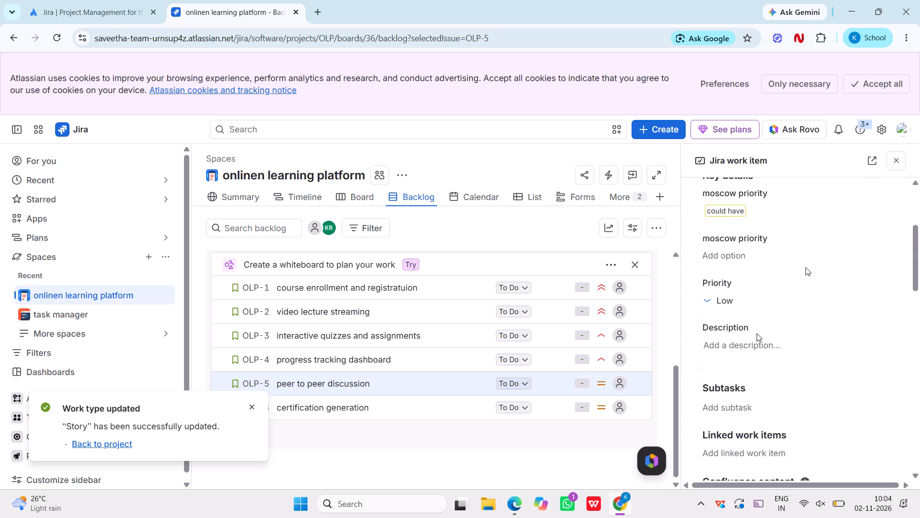
# Open the "certification generation" story and set its first moscow priority field to "wont have".
pyautogui.doubleClick(430, 412)
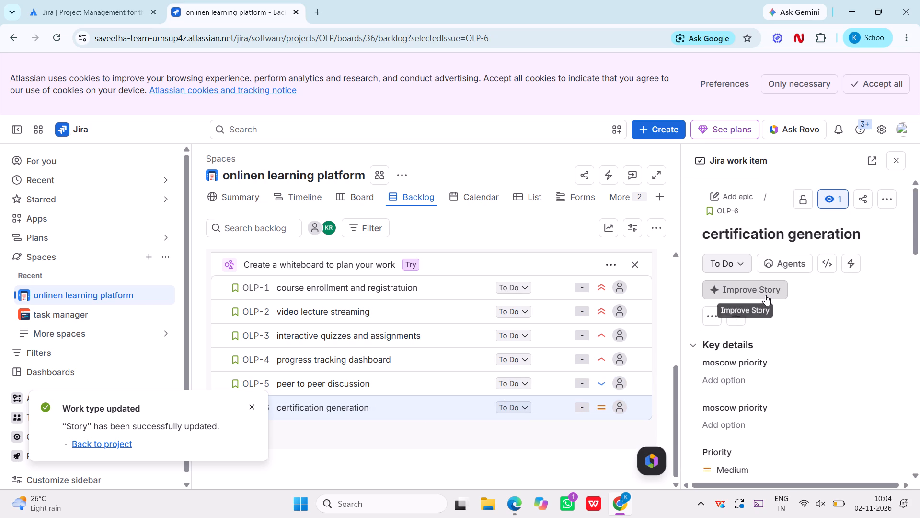
pyautogui.click(736, 378)
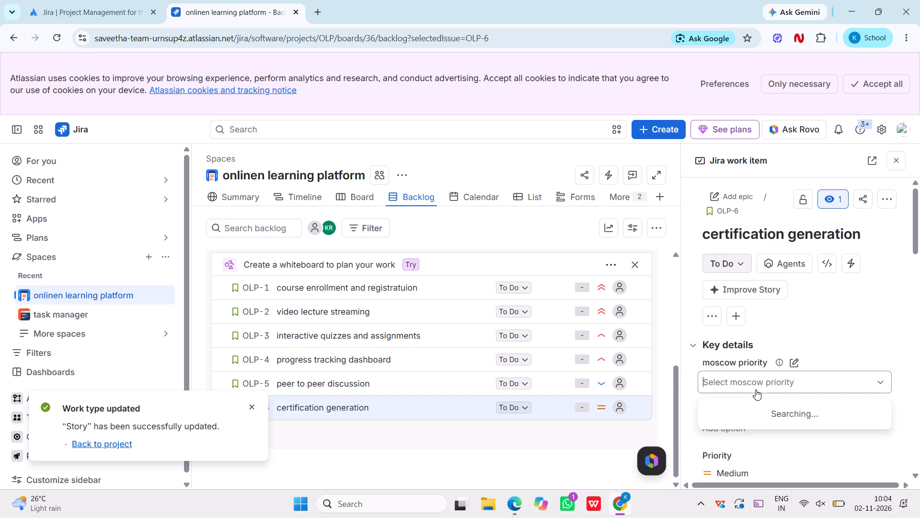
pyautogui.scroll(-2, 732, 448)
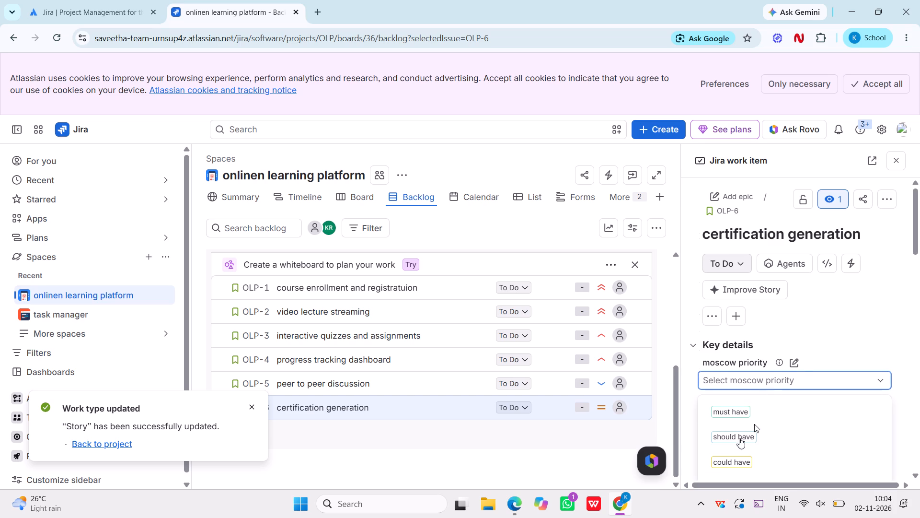
pyautogui.scroll(-1, 826, 306)
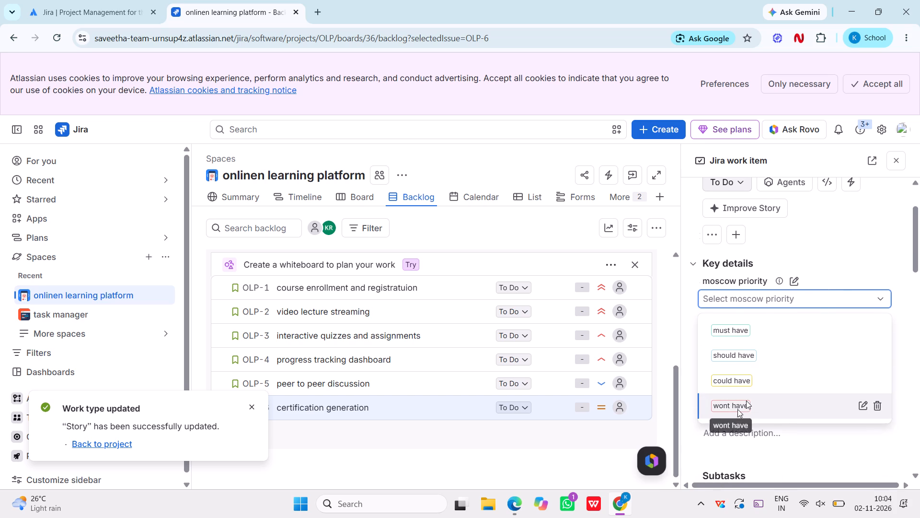
pyautogui.click(737, 409)
# Set the Priority of the "certification generation" story to Lowest and close the story's details.
pyautogui.scroll(-1, 822, 267)
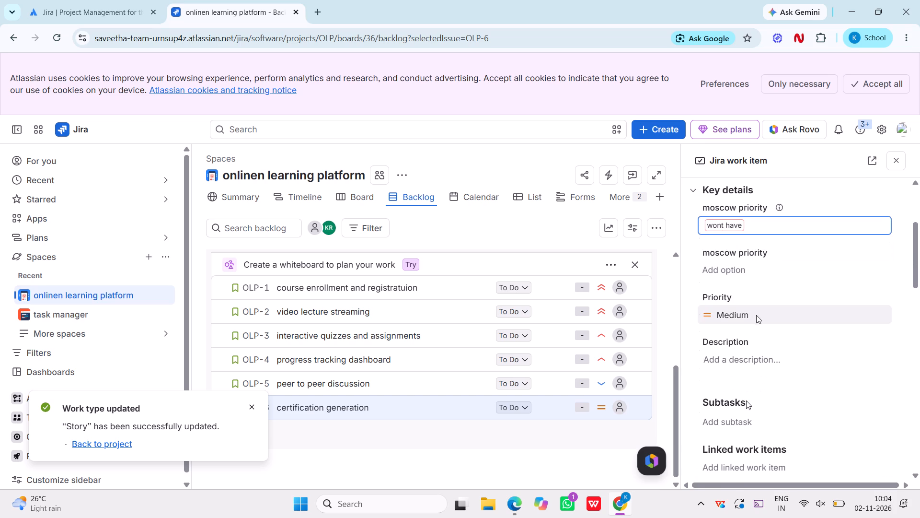
pyautogui.click(736, 318)
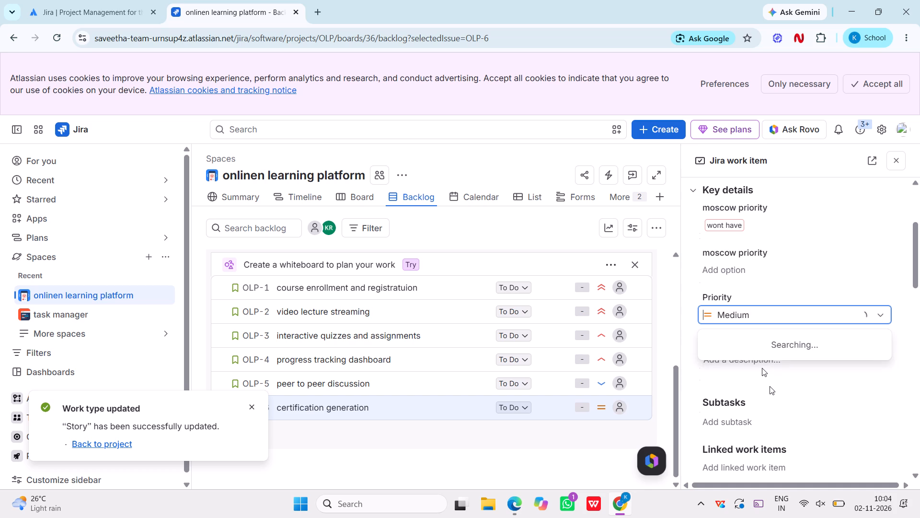
pyautogui.click(748, 409)
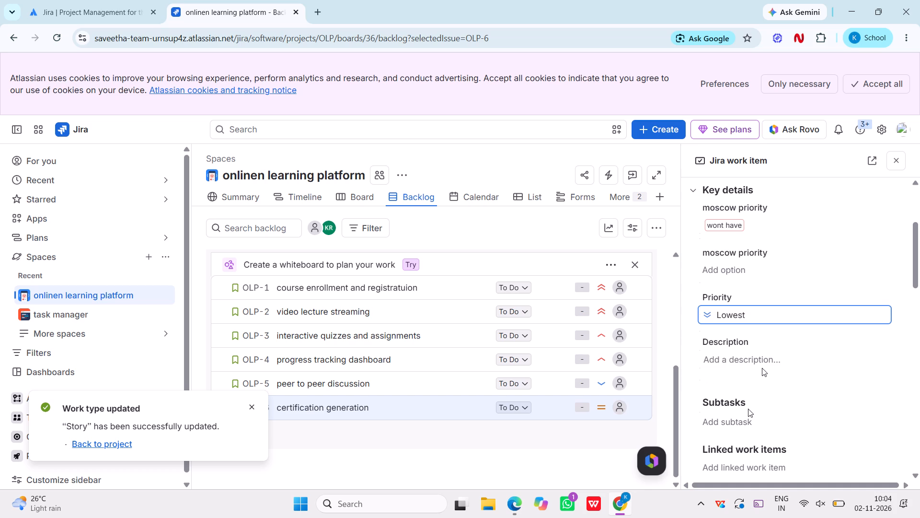
pyautogui.click(846, 214)
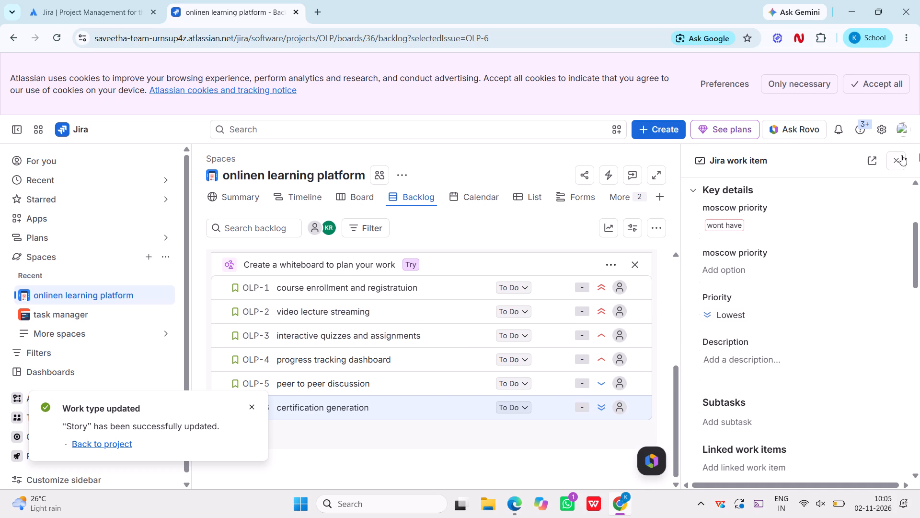
pyautogui.click(898, 158)
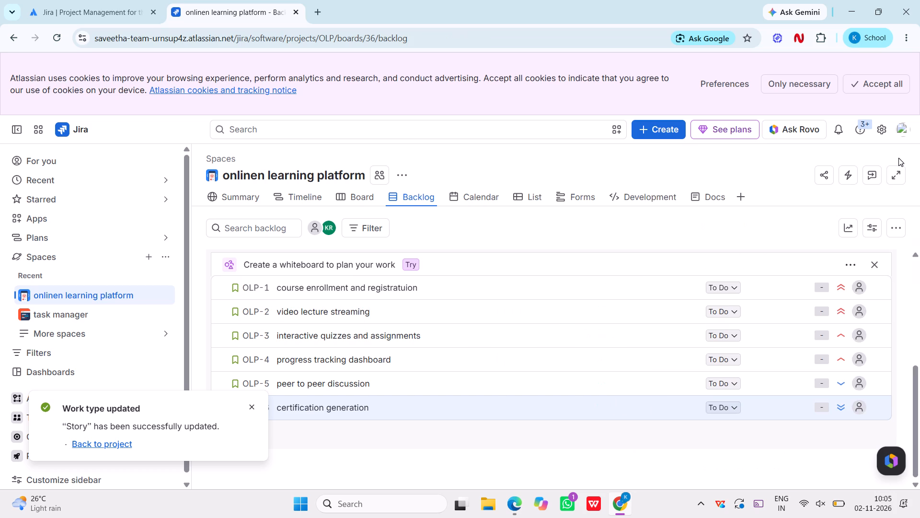
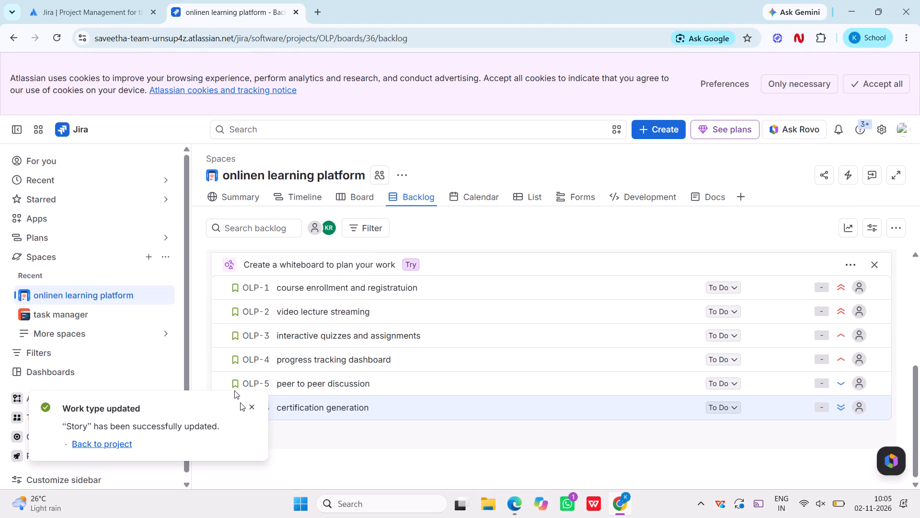
# Dismiss the work type notification and open the "course enrollment and registratuion" story to review its moscow priority and Priority fields.
pyautogui.click(254, 407)
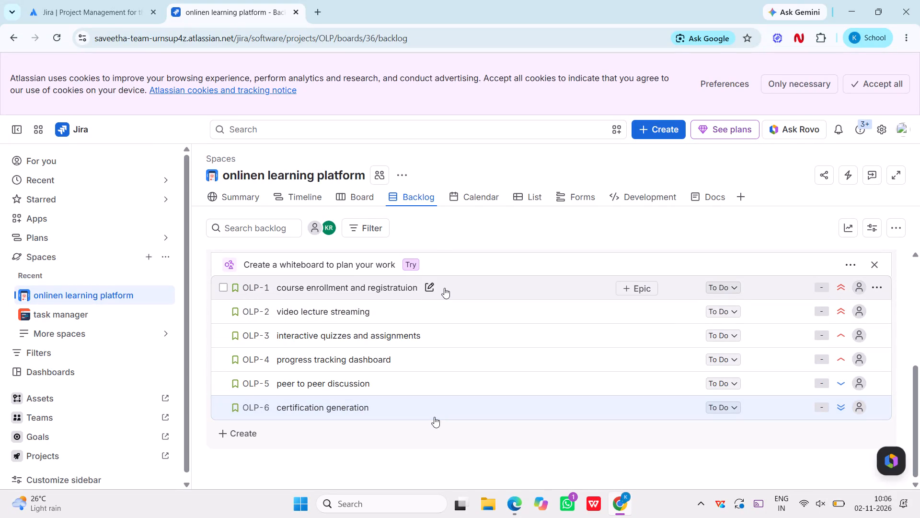
pyautogui.doubleClick(444, 288)
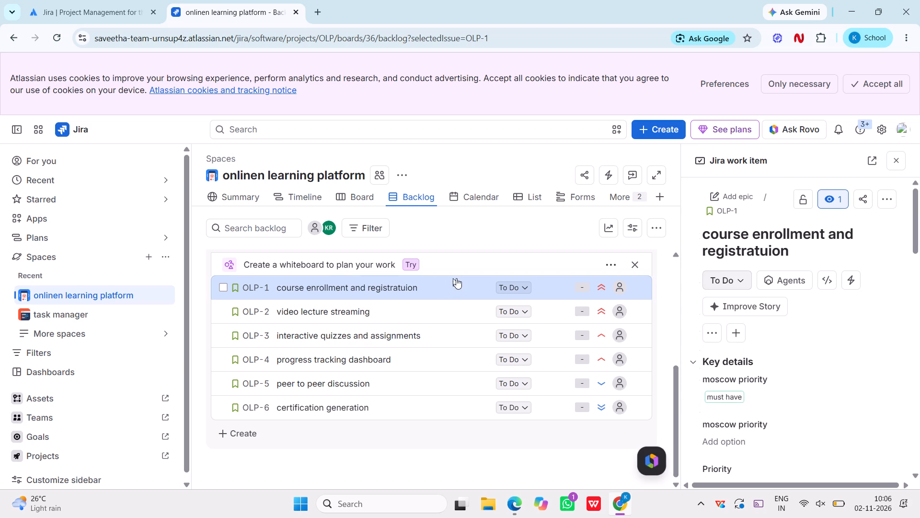
pyautogui.scroll(-1, 719, 367)
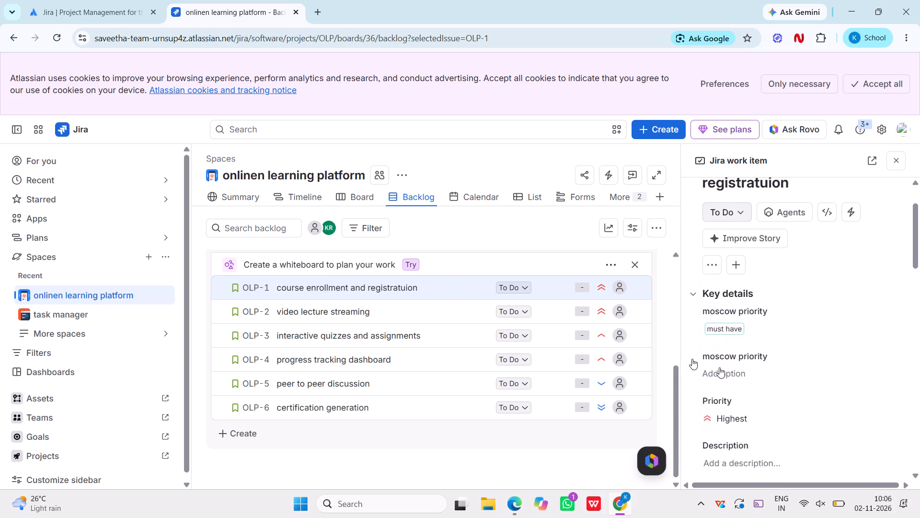
pyautogui.scroll(-1, 692, 359)
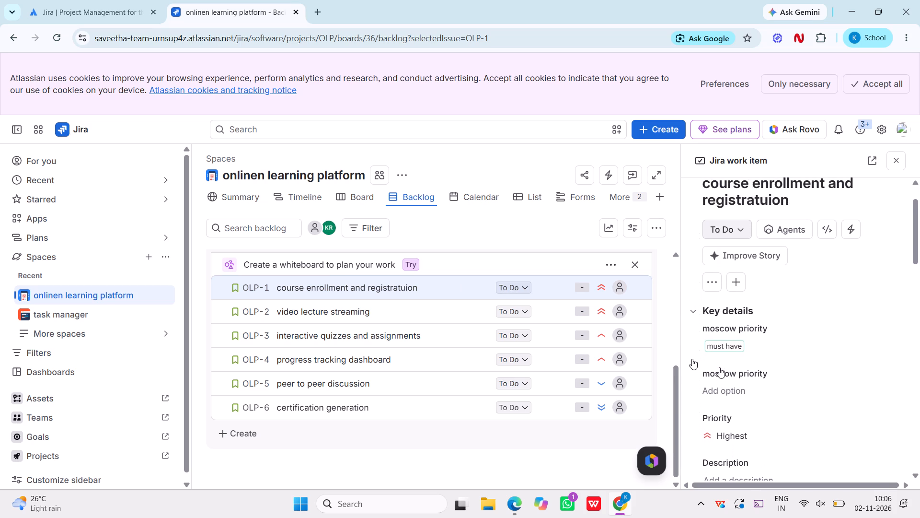
pyautogui.scroll(-1, 719, 367)
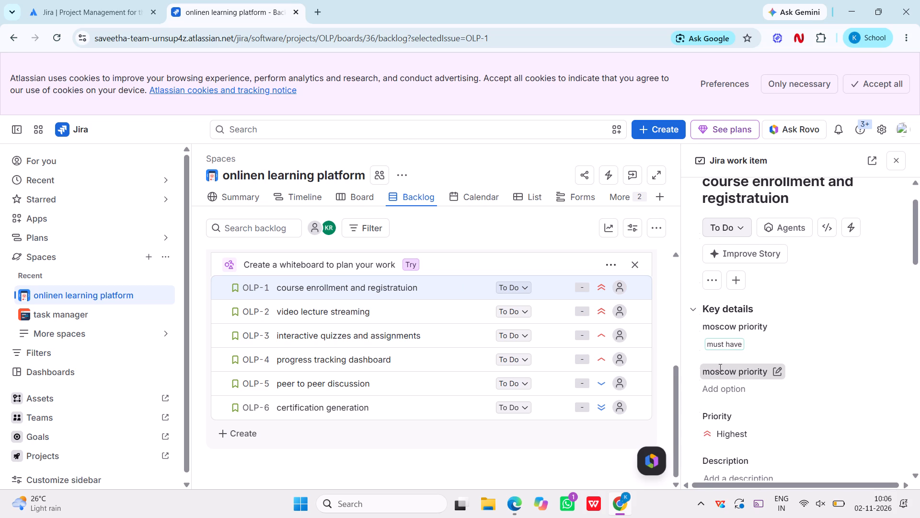
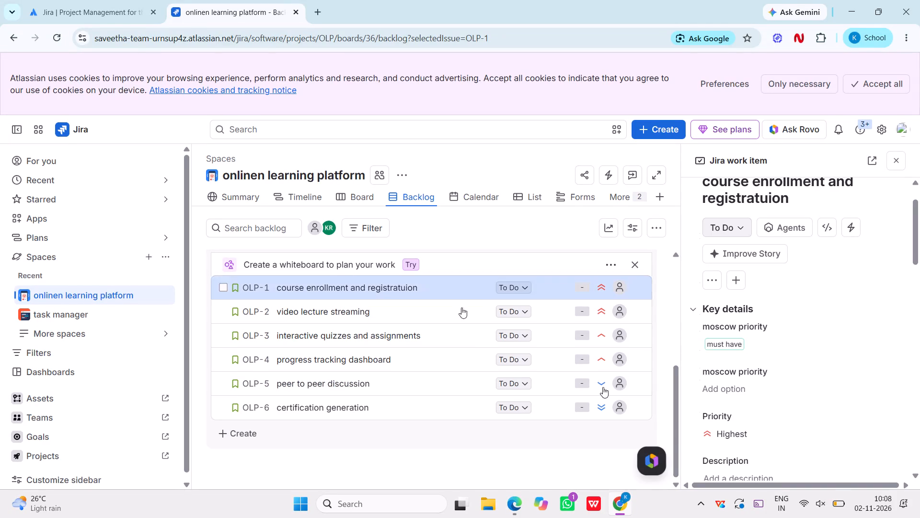
# Open the "interactive quizzes and assignments" and "certification generation" stories to review their moscow priority and Priority fields.
pyautogui.doubleClick(434, 330)
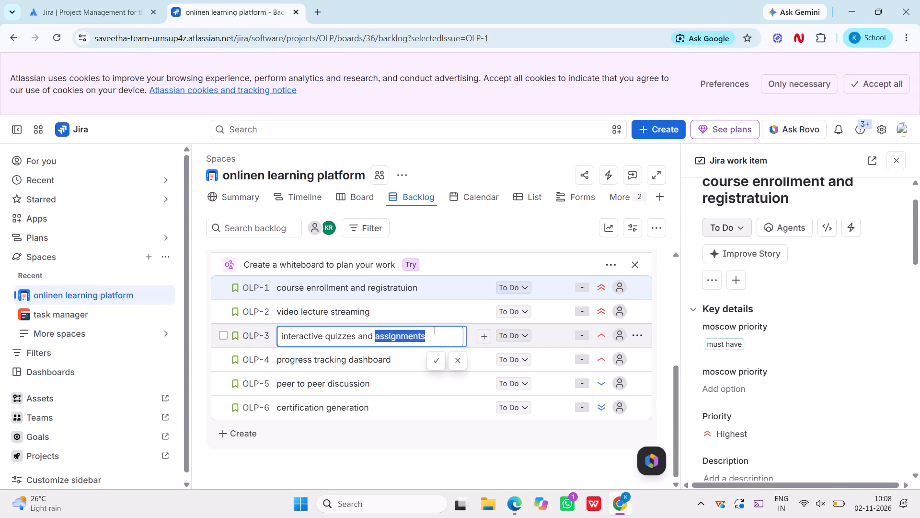
pyautogui.doubleClick(544, 337)
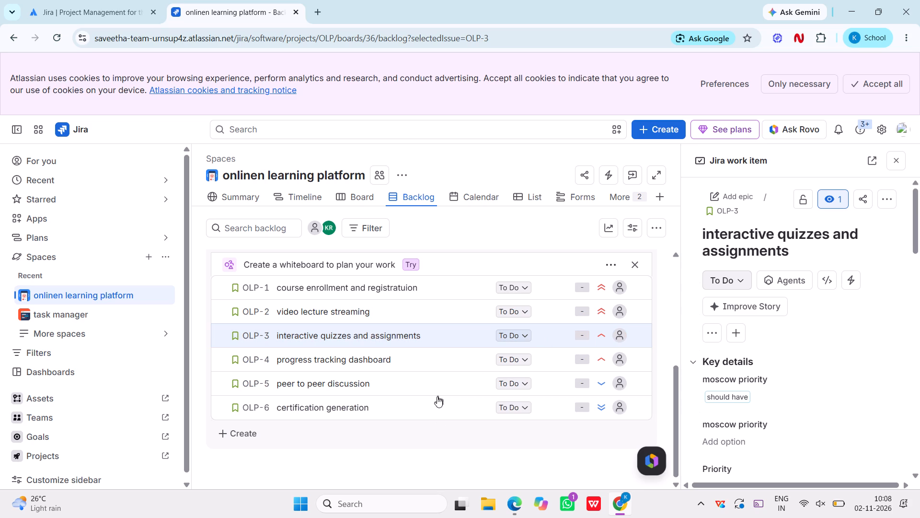
pyautogui.doubleClick(549, 405)
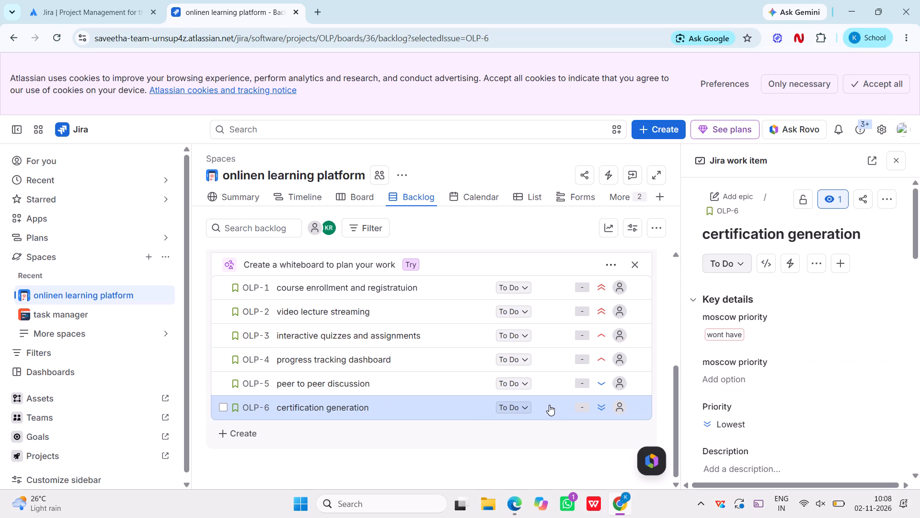
pyautogui.scroll(-1, 728, 410)
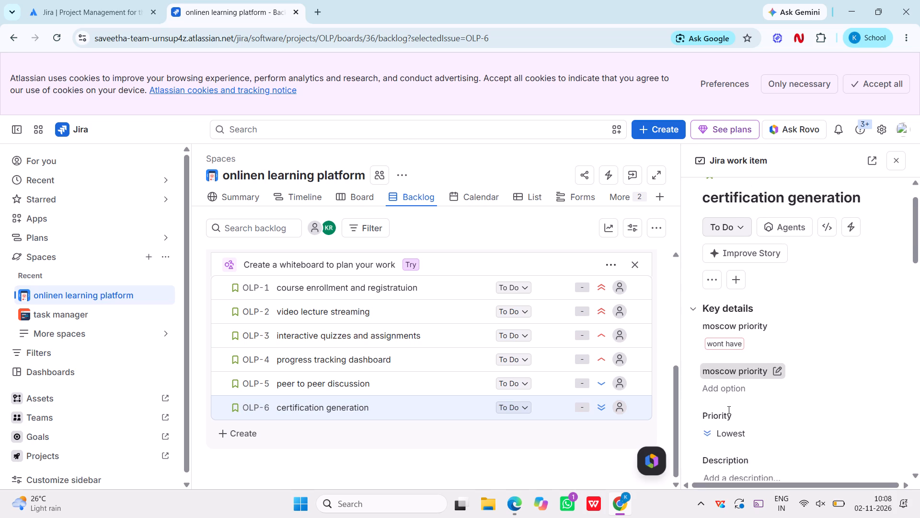
pyautogui.scroll(-1, 728, 410)
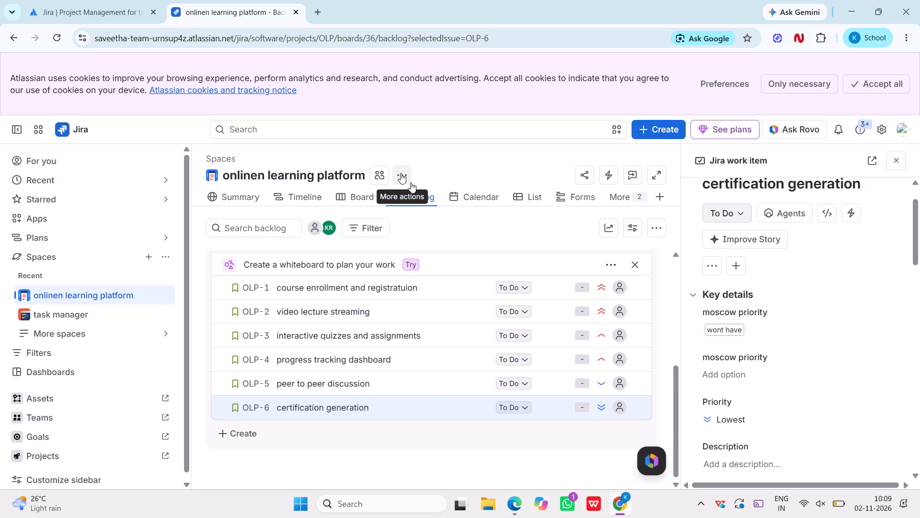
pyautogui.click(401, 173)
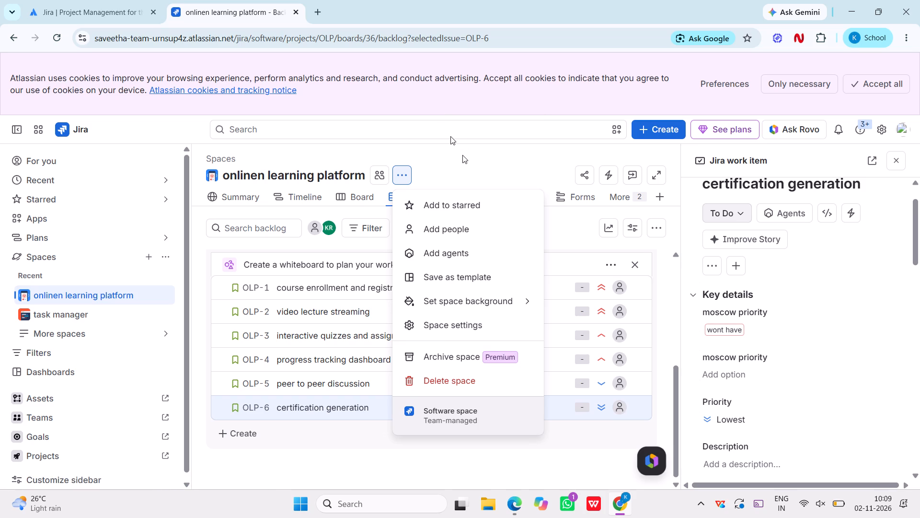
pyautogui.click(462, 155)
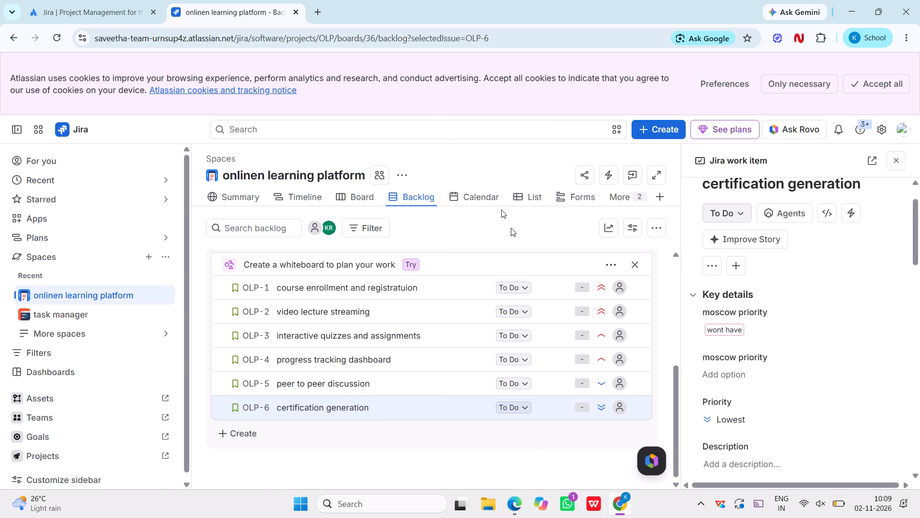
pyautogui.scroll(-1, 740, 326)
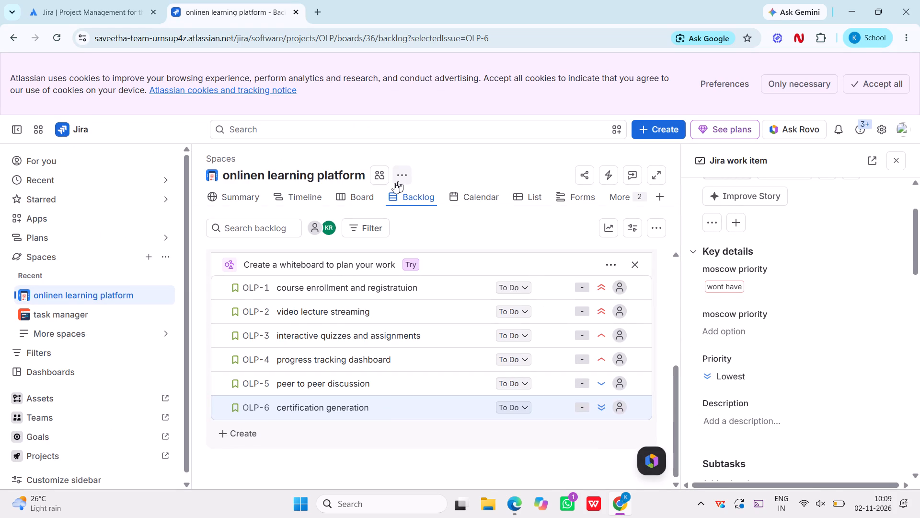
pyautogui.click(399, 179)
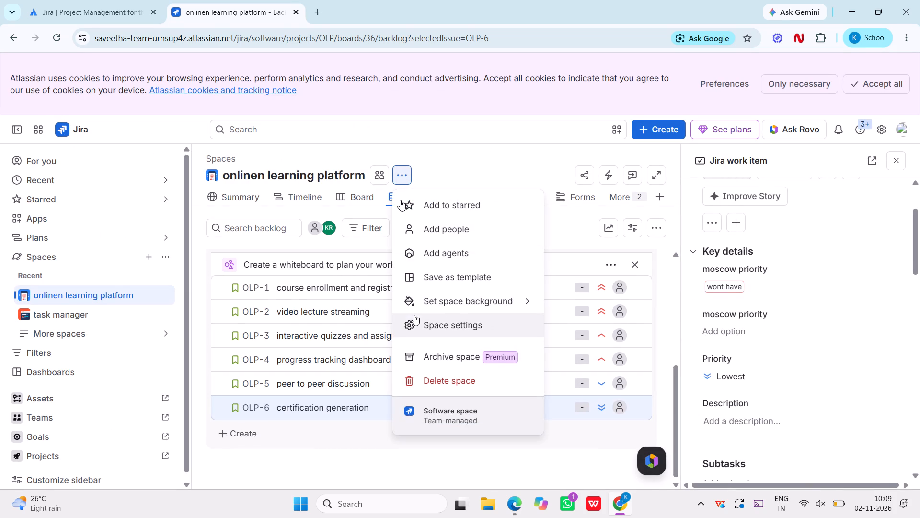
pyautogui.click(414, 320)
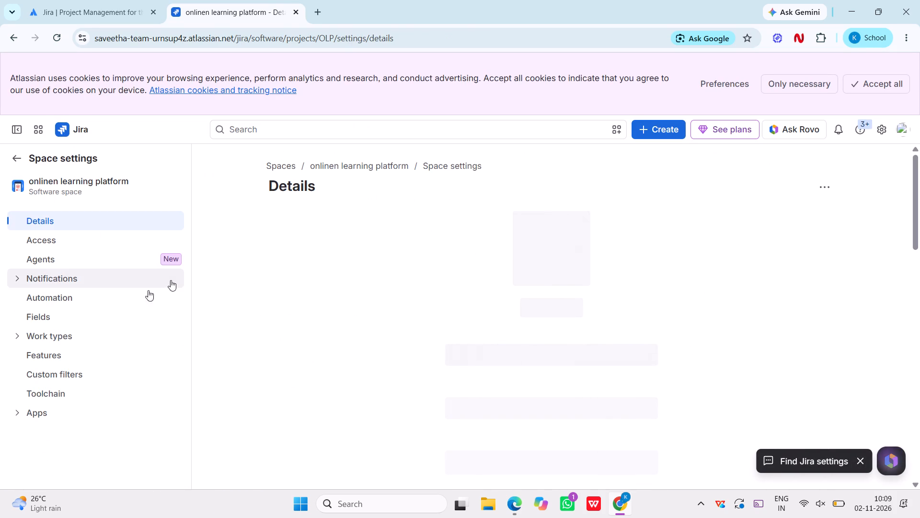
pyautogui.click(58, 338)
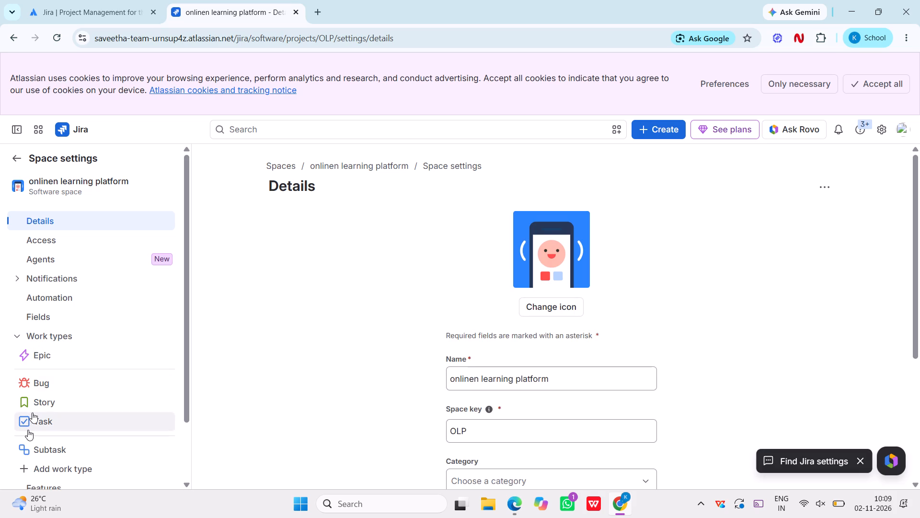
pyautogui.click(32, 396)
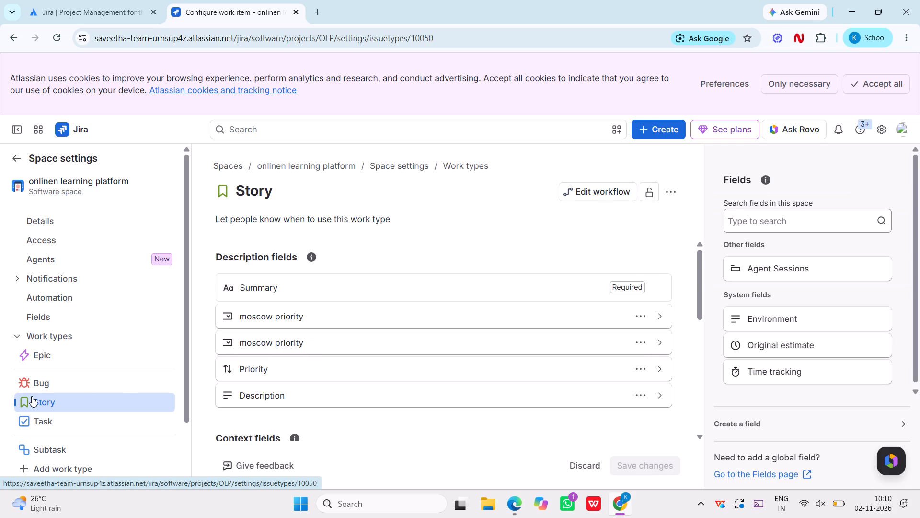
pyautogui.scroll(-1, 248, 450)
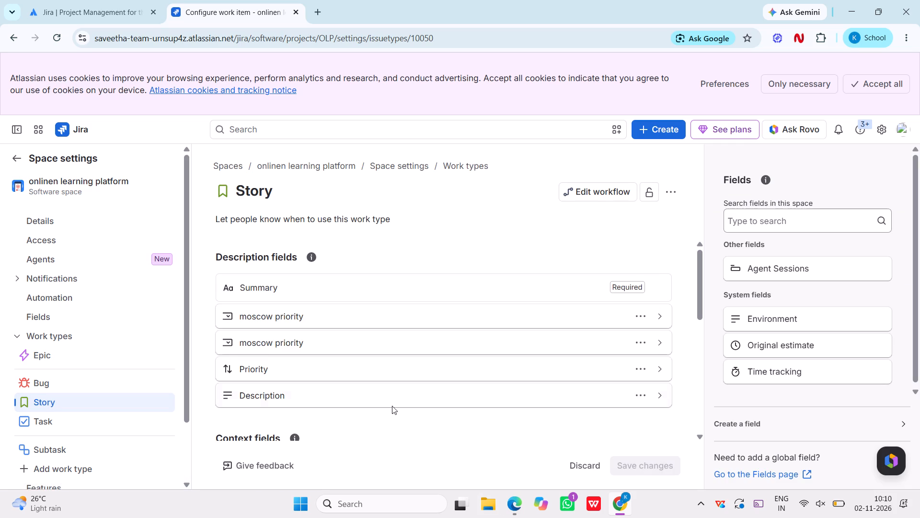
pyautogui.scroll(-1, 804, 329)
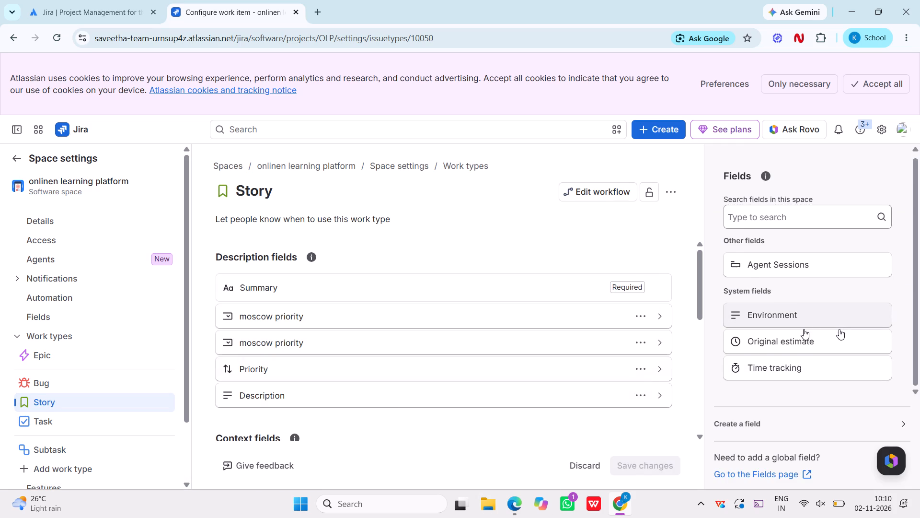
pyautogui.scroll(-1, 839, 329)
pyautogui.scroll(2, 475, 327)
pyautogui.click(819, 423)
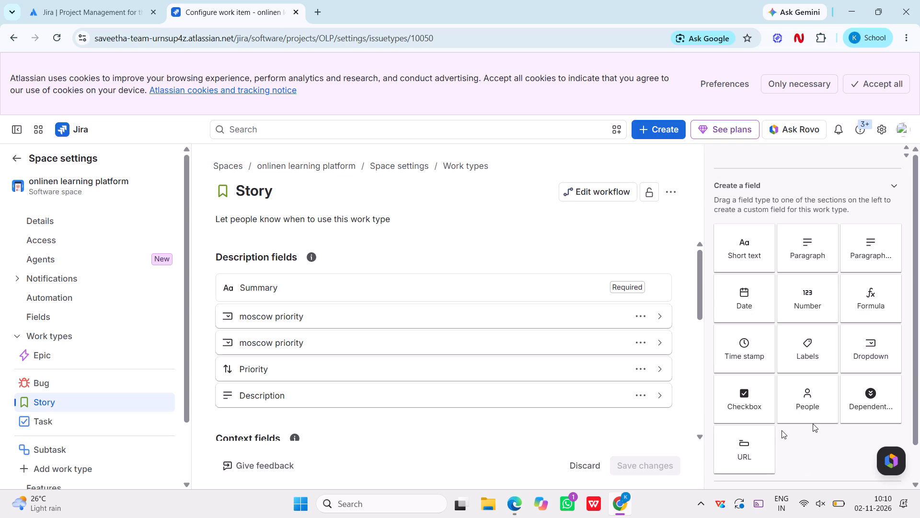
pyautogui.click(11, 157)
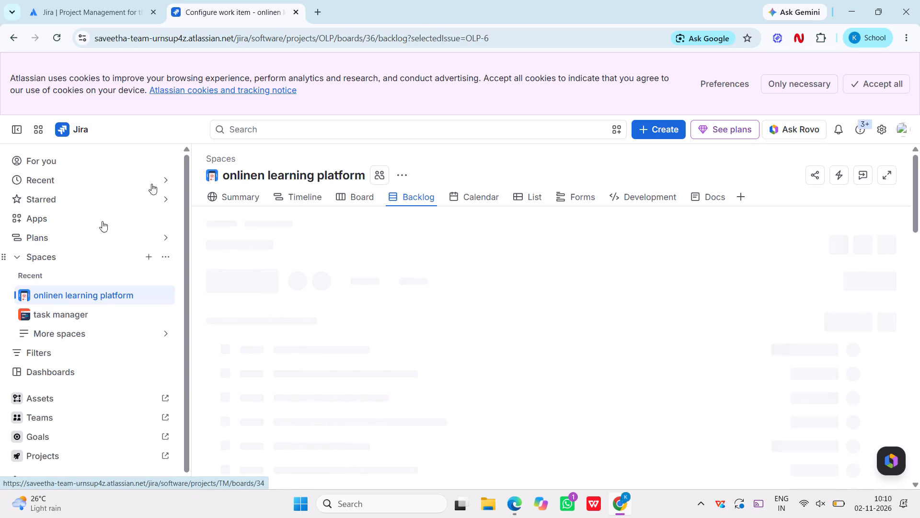
# In the space settings, add a dropdown field named "kanow category" to the Story work type, with the description "i want proritise the tasks".
pyautogui.click(397, 177)
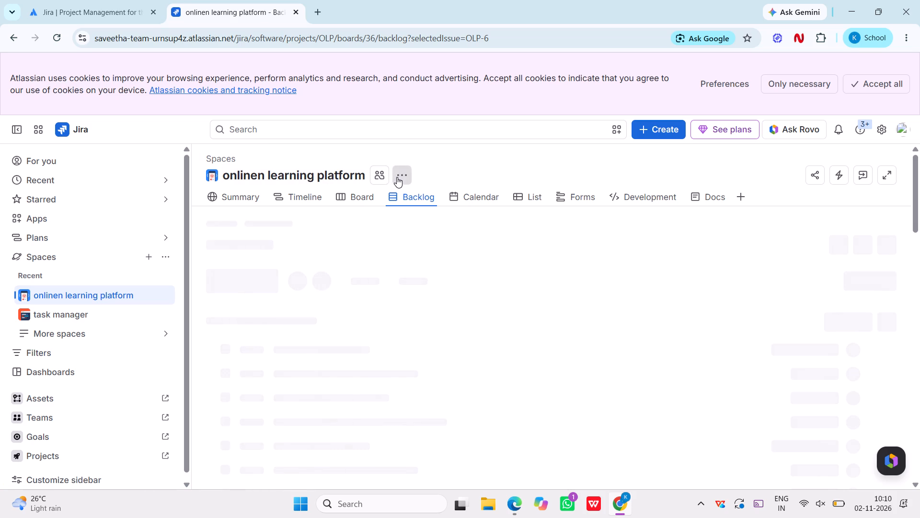
pyautogui.click(428, 325)
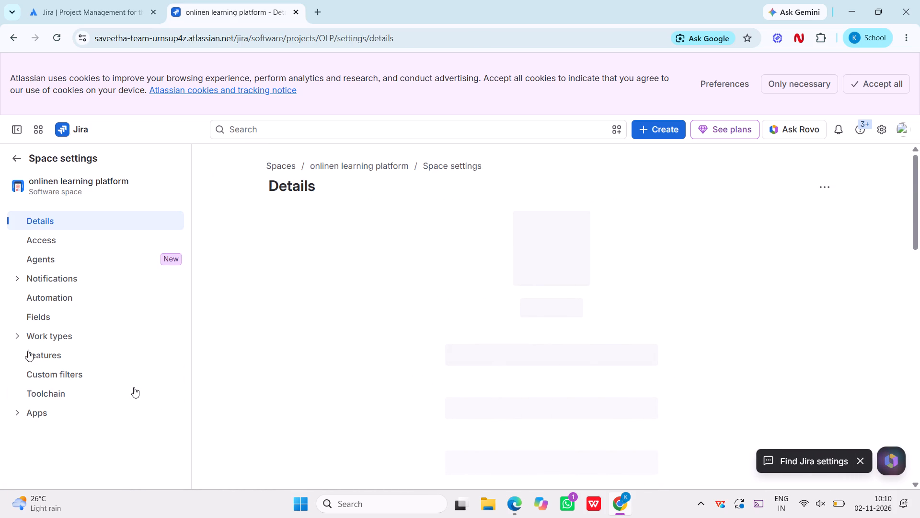
pyautogui.click(47, 334)
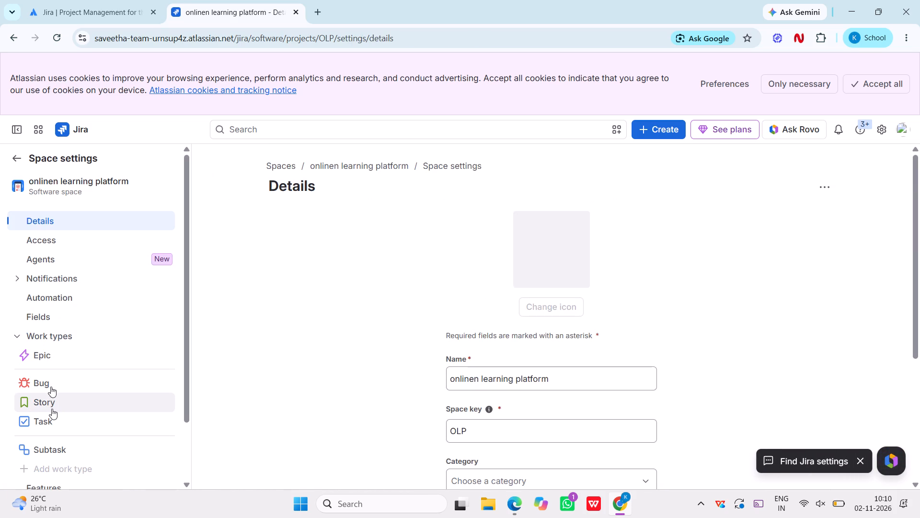
pyautogui.click(52, 400)
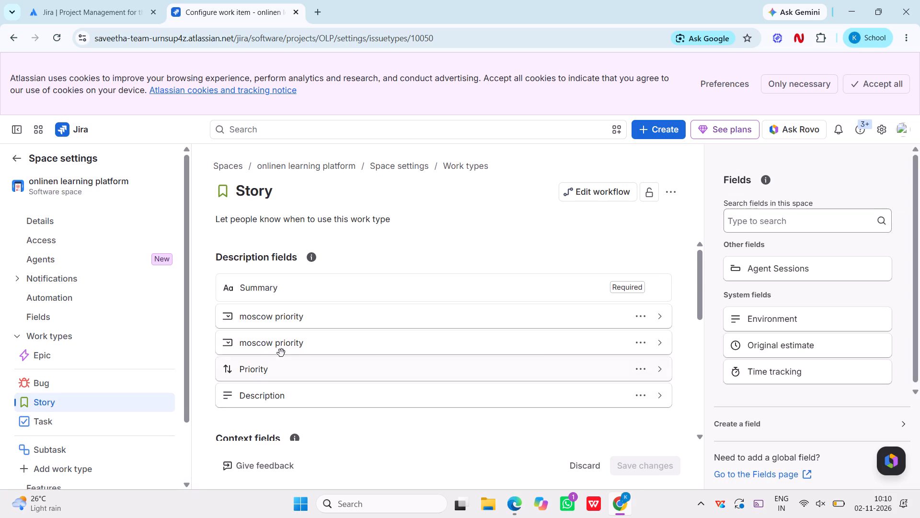
pyautogui.scroll(-1, 559, 360)
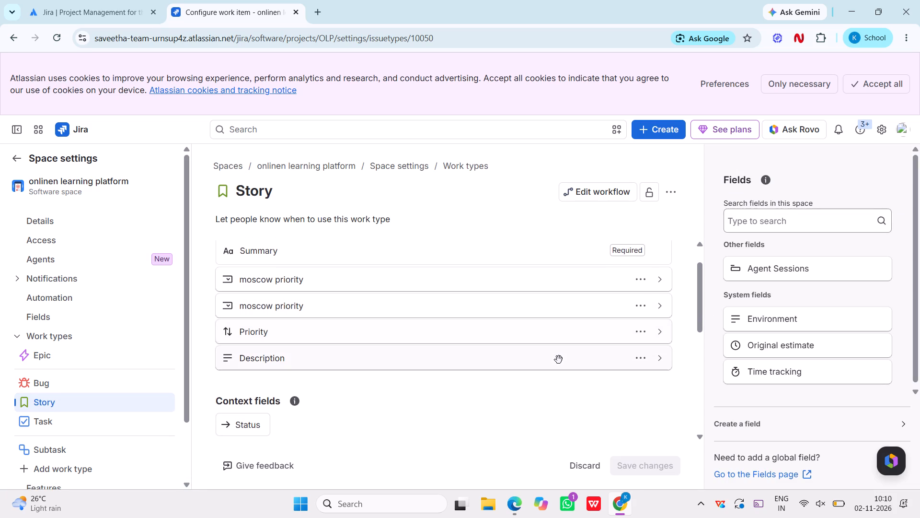
pyautogui.click(747, 427)
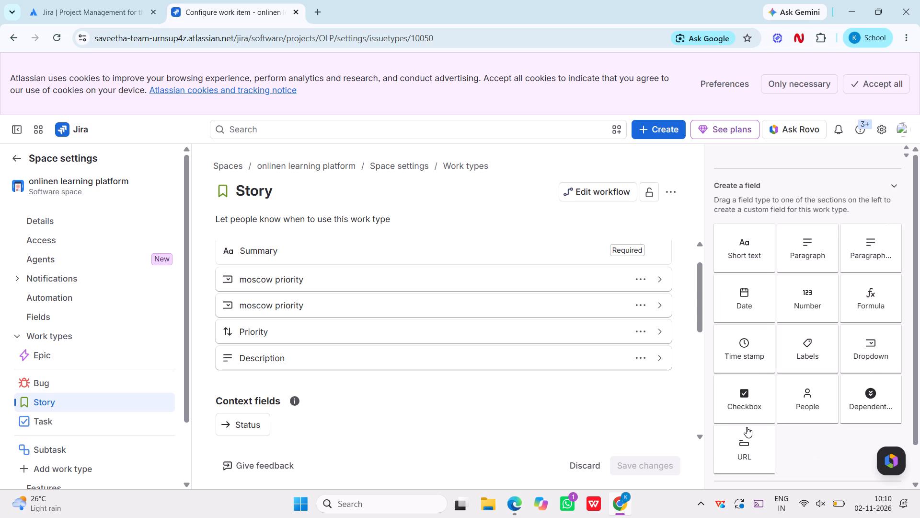
pyautogui.click(874, 359)
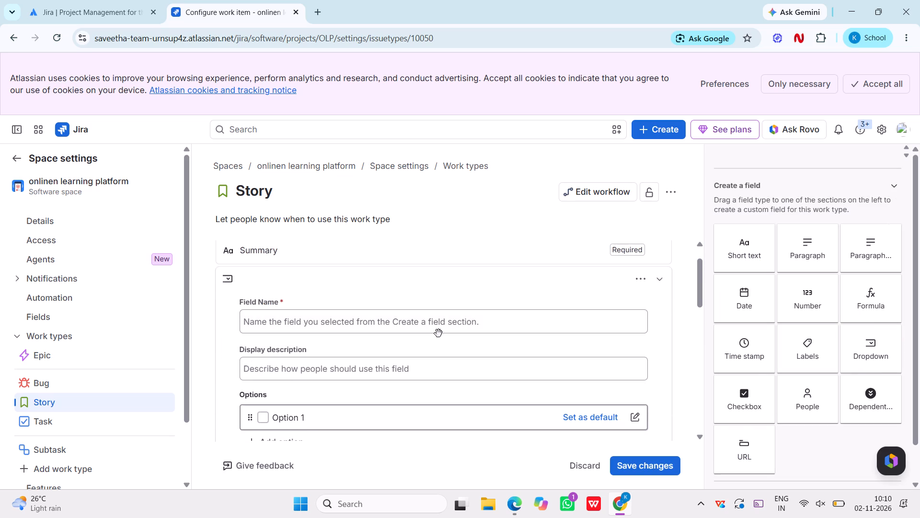
pyautogui.click(425, 320)
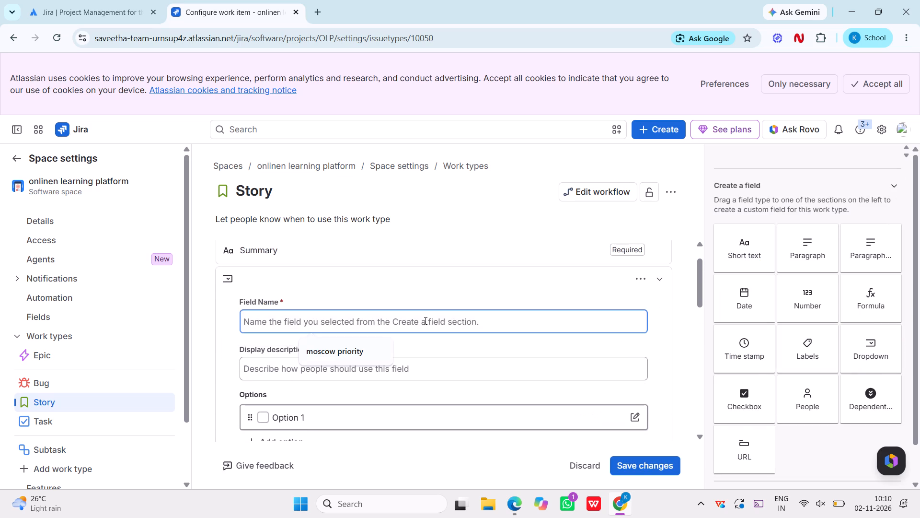
pyautogui.write('kanow v')
pyautogui.press('BackSpace')
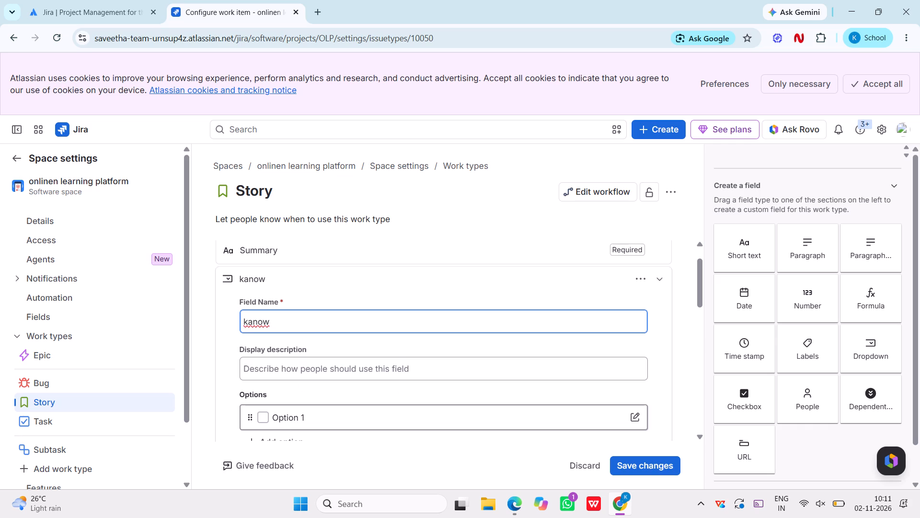
pyautogui.write('category')
pyautogui.click(391, 378)
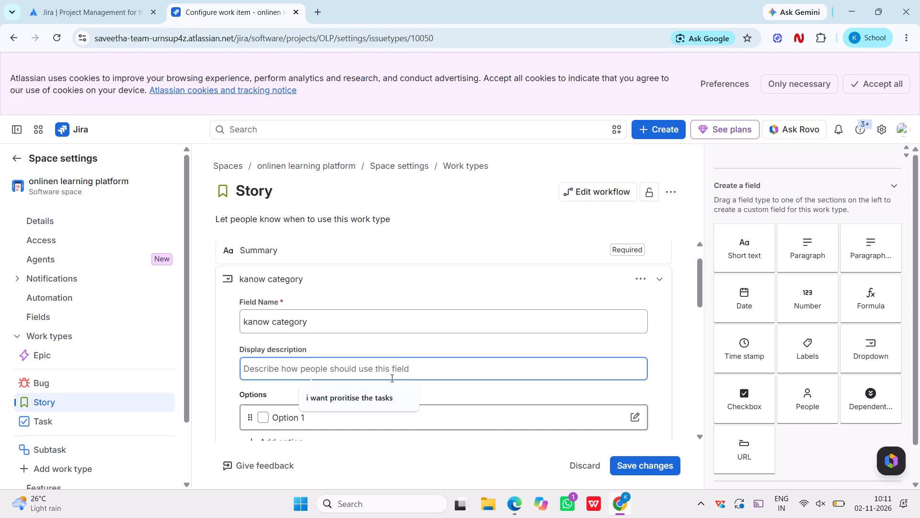
pyautogui.click(382, 397)
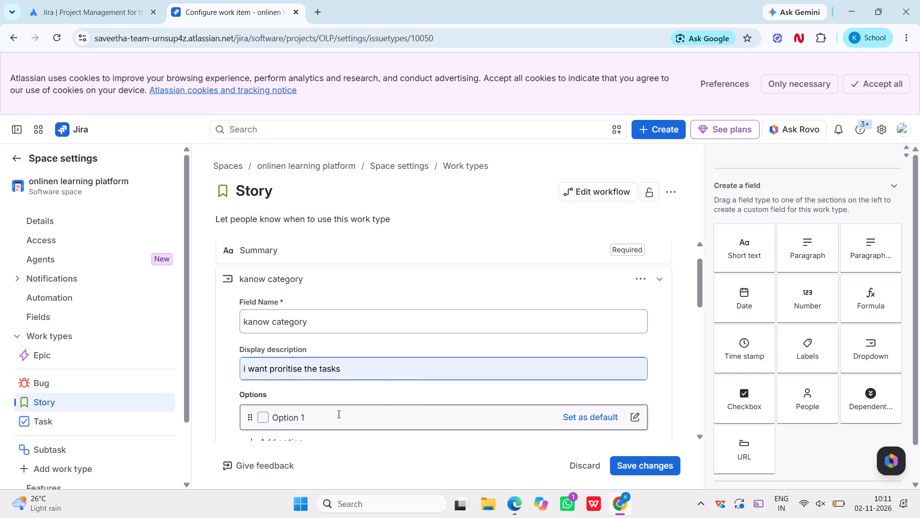
# Rename the first option of the kanow category dropdown field as "basic".
pyautogui.click(334, 414)
pyautogui.press('BackSpace')
pyautogui.press('BackSpace')
pyautogui.press('BackSpace')
pyautogui.press('BackSpace')
pyautogui.press('BackSpace')
pyautogui.press('BackSpace')
pyautogui.press('BackSpace')
pyautogui.press('BackSpace')
pyautogui.press('BackSpace')
pyautogui.press('BackSpace')
pyautogui.press('BackSpace')
pyautogui.press('BackSpace')
pyautogui.press('BackSpace')
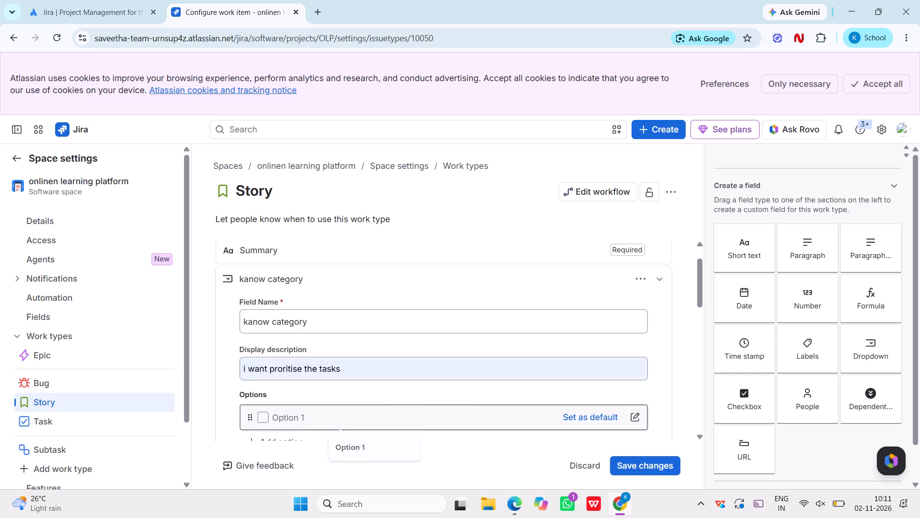
pyautogui.press('BackSpace')
pyautogui.write('ba')
pyautogui.write('sic')
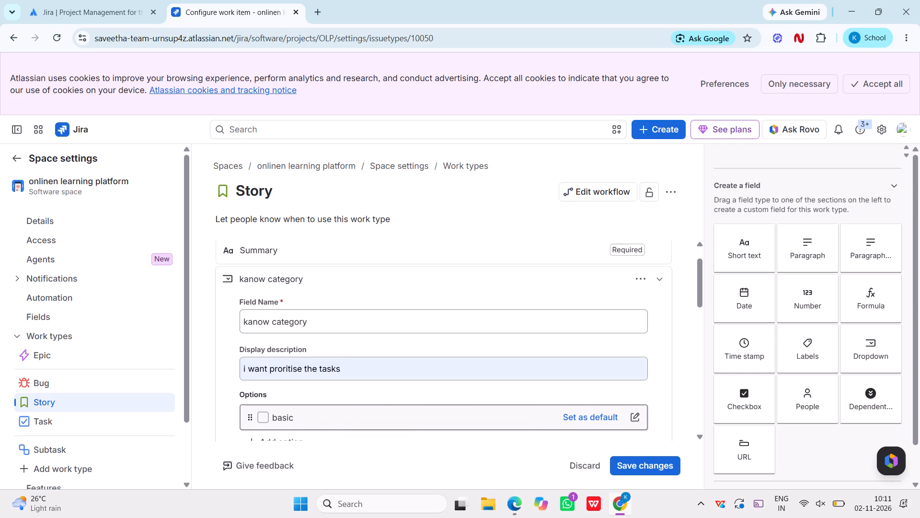
# Add the options "performance", "excitement" and "indifferent" to the kanow category field.
pyautogui.press('Return')
pyautogui.press('p')
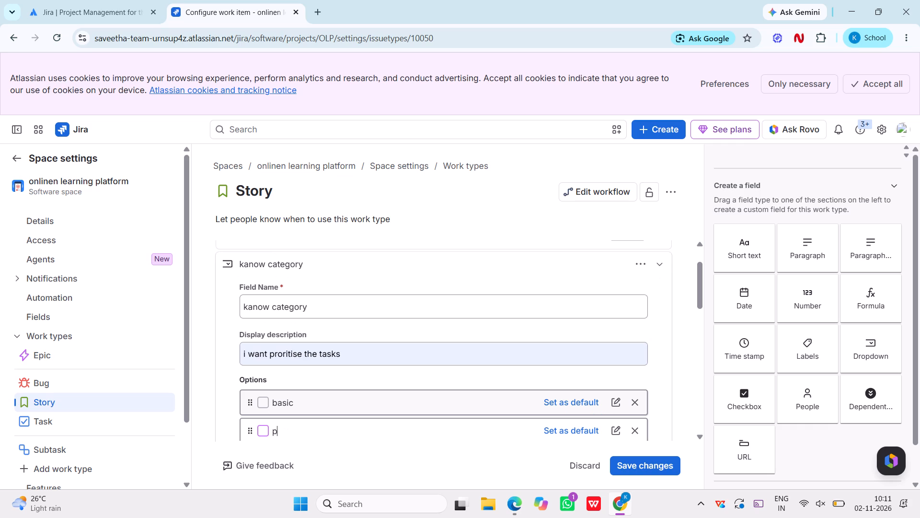
pyautogui.write('erformance')
pyautogui.press('Return')
pyautogui.write('ex')
pyautogui.write('citement')
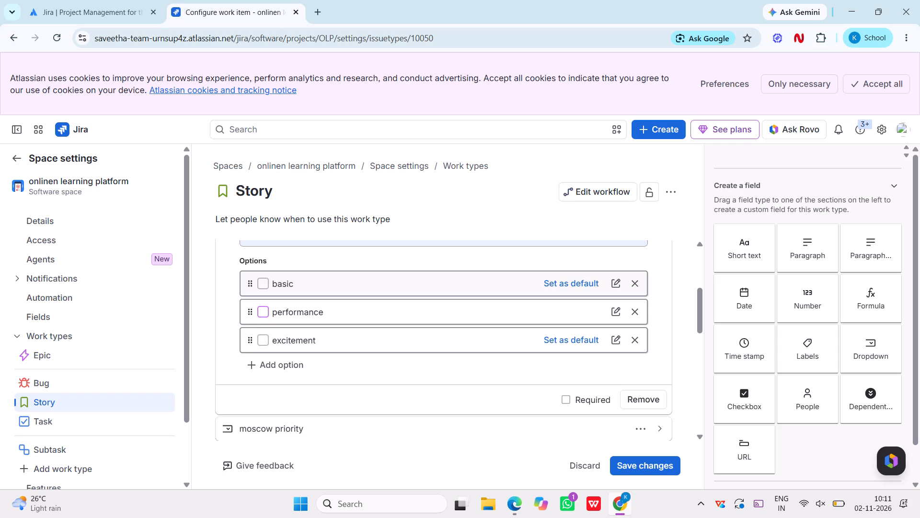
pyautogui.press('Return')
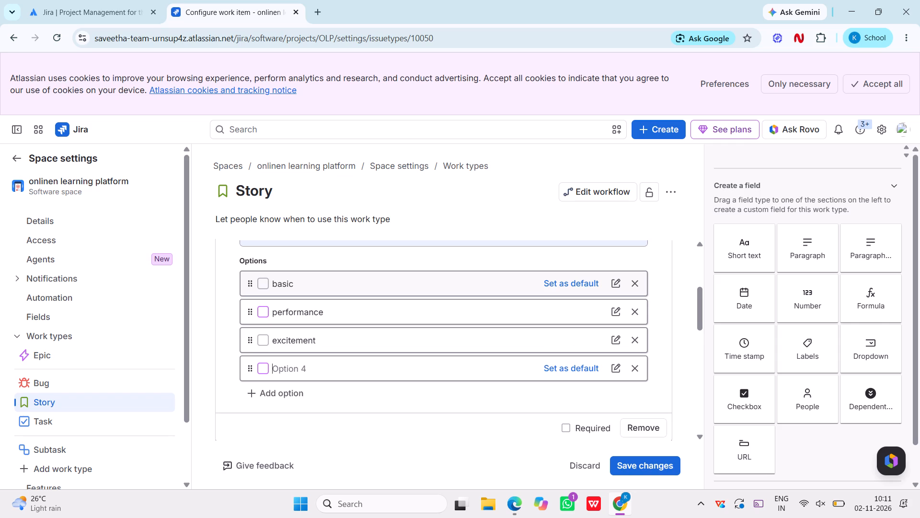
pyautogui.write('indifferent')
pyautogui.press('space')
# Add a fifth option named "dis satisfaction" to the kanow category field.
pyautogui.press('Return')
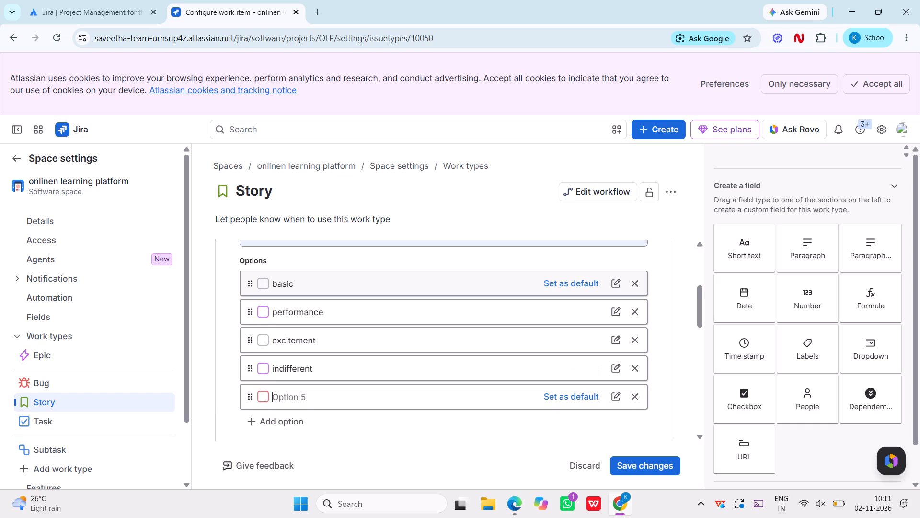
pyautogui.scroll(2, 454, 356)
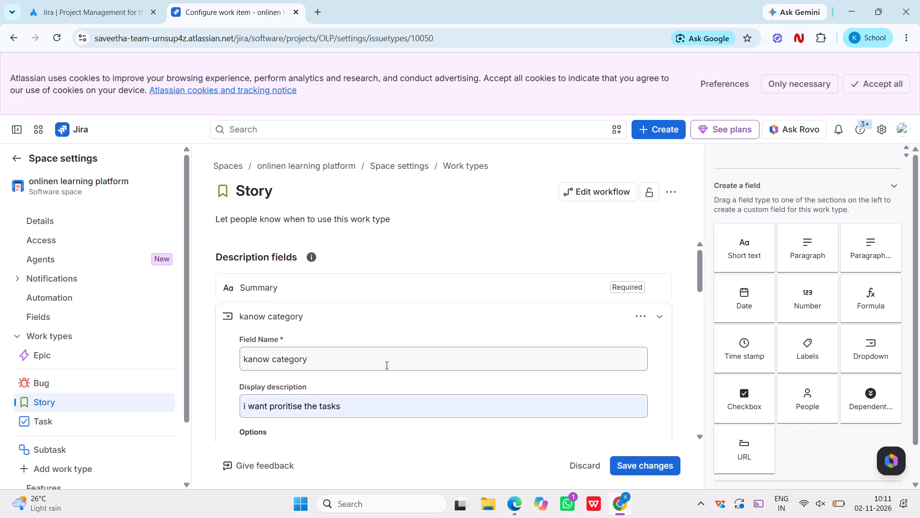
pyautogui.scroll(-2, 348, 333)
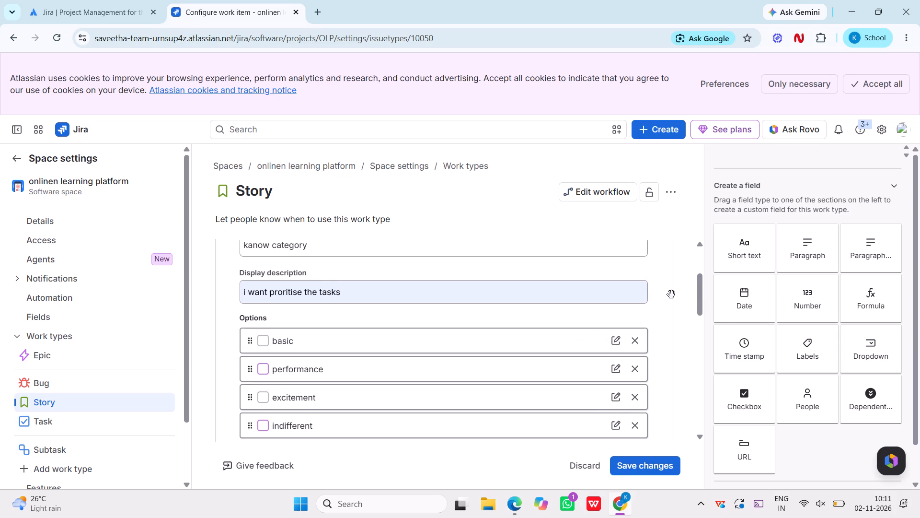
pyautogui.scroll(-2, 524, 343)
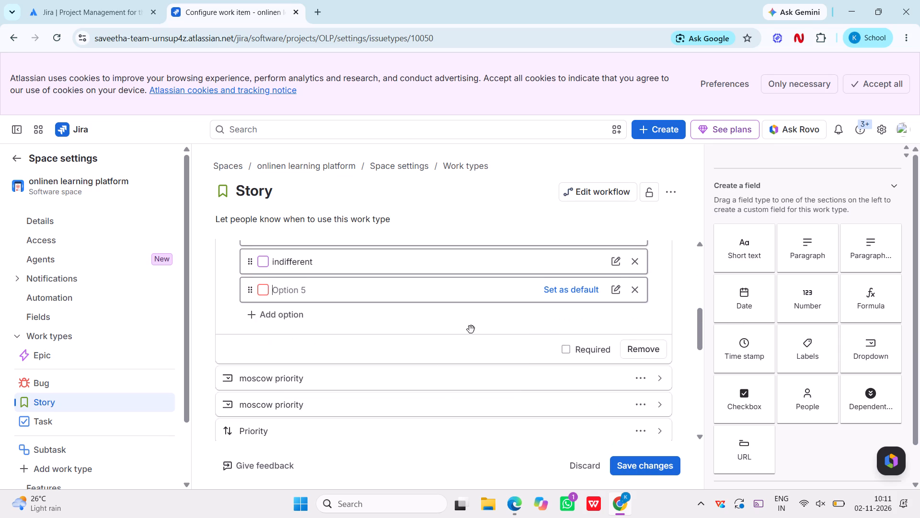
pyautogui.click(341, 433)
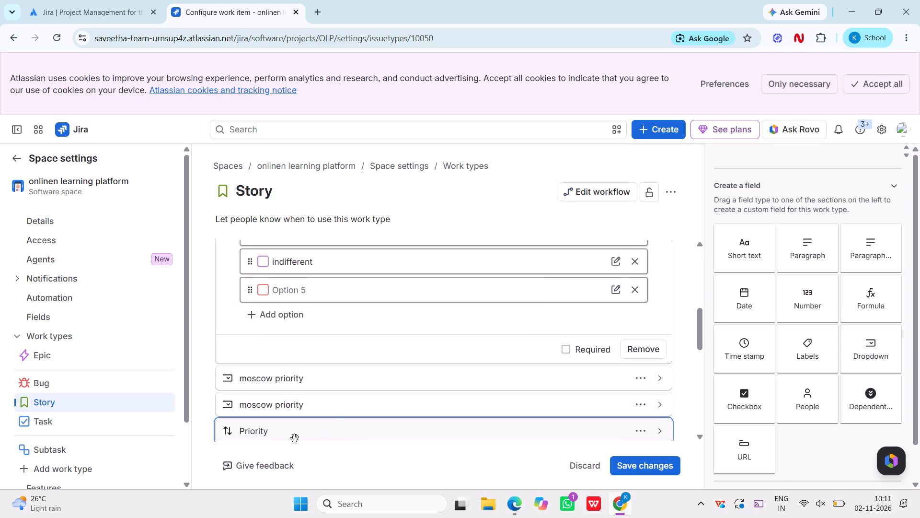
pyautogui.scroll(-2, 340, 423)
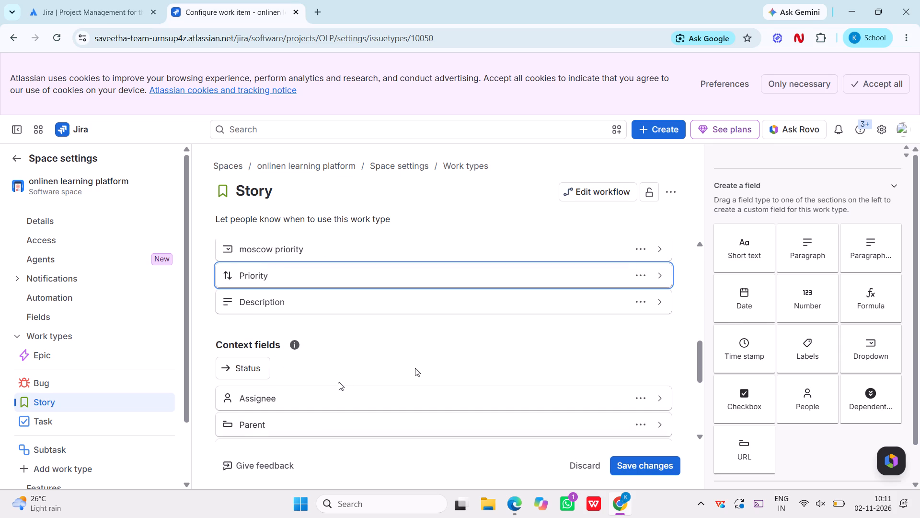
pyautogui.scroll(3, 419, 366)
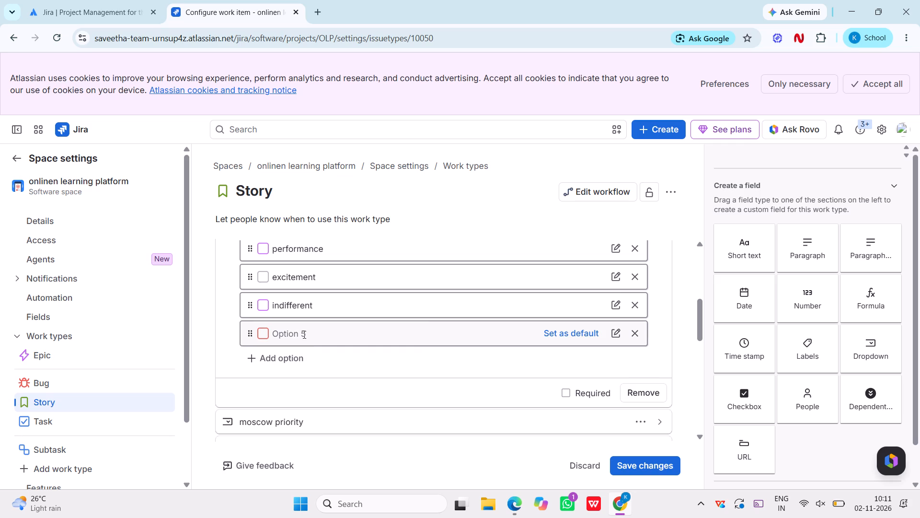
pyautogui.click(303, 334)
pyautogui.press('d')
pyautogui.write('is satisfaction')
pyautogui.press('Return')
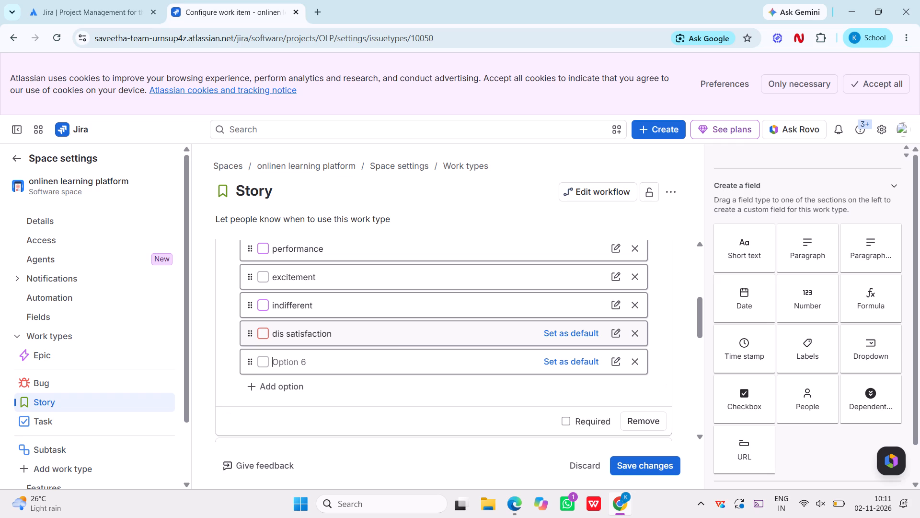
# Save the changes to the Story work type and return to the space's backlog.
pyautogui.scroll(2, 417, 366)
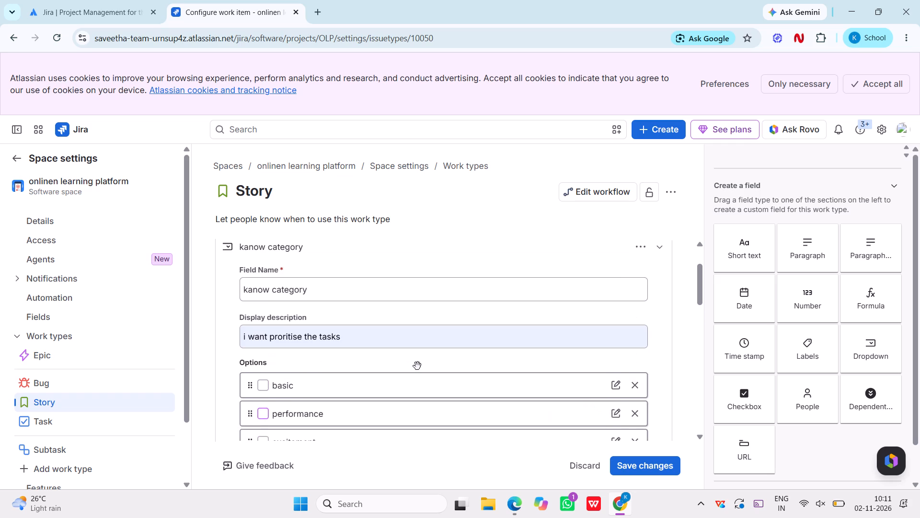
pyautogui.scroll(2, 417, 366)
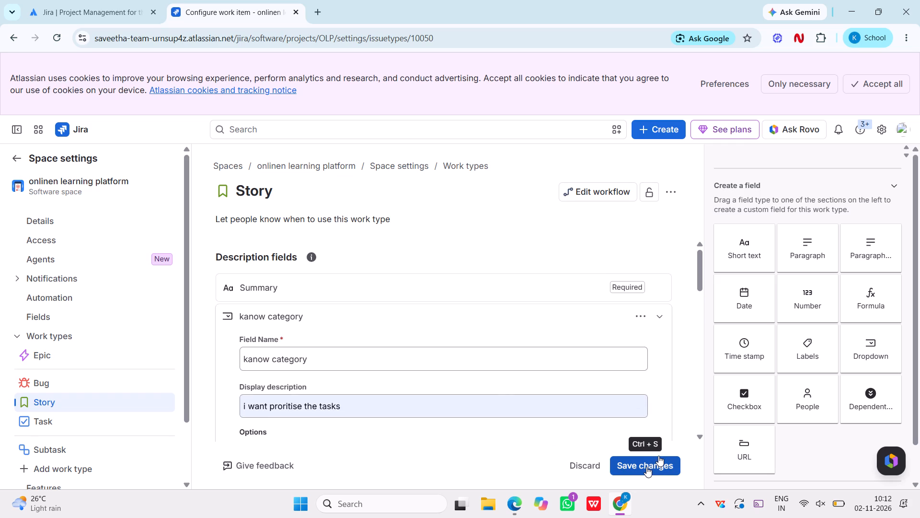
pyautogui.click(646, 467)
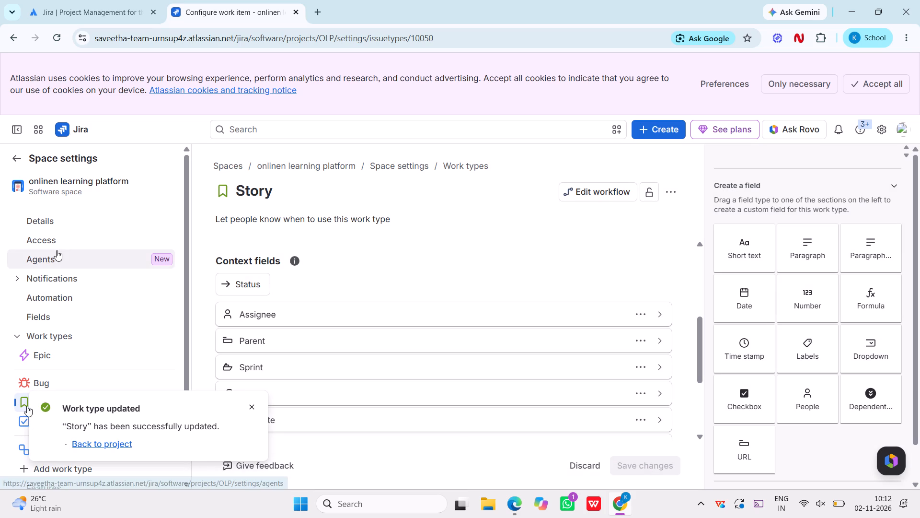
pyautogui.click(16, 156)
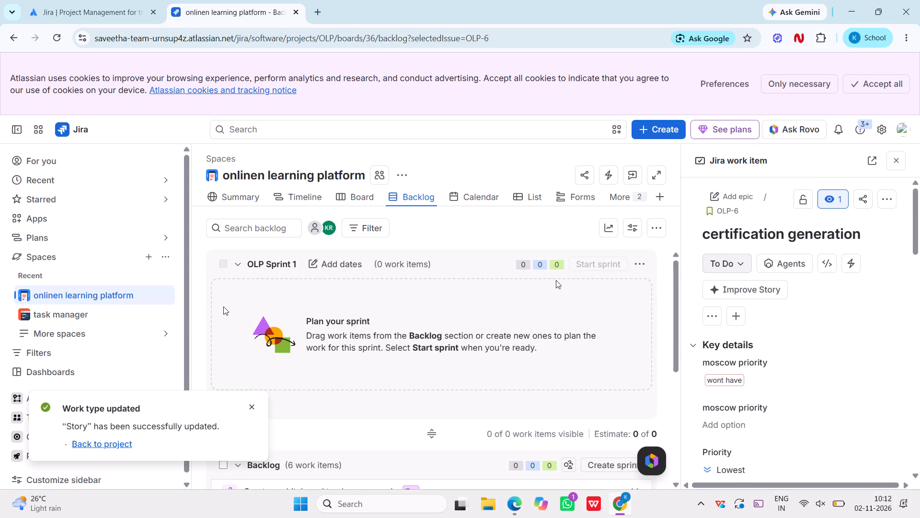
# Set the kanow category of the "course enrollment and registratuion" story to basic, keeping its Priority at Highest.
pyautogui.click(556, 280)
pyautogui.scroll(-3, 556, 280)
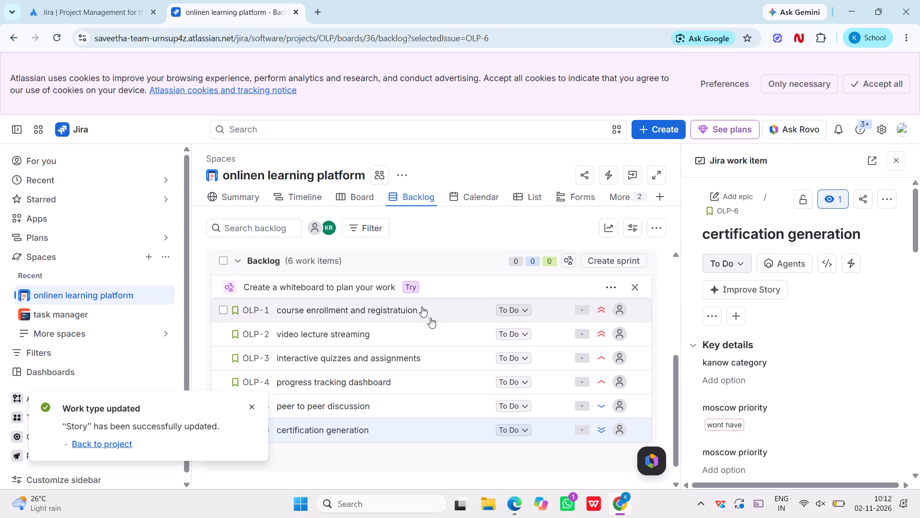
pyautogui.doubleClick(443, 304)
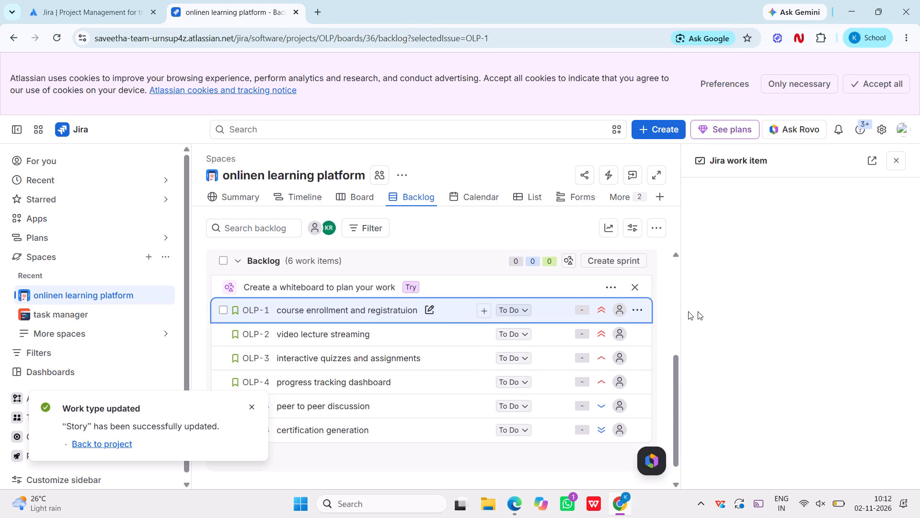
pyautogui.scroll(-1, 769, 348)
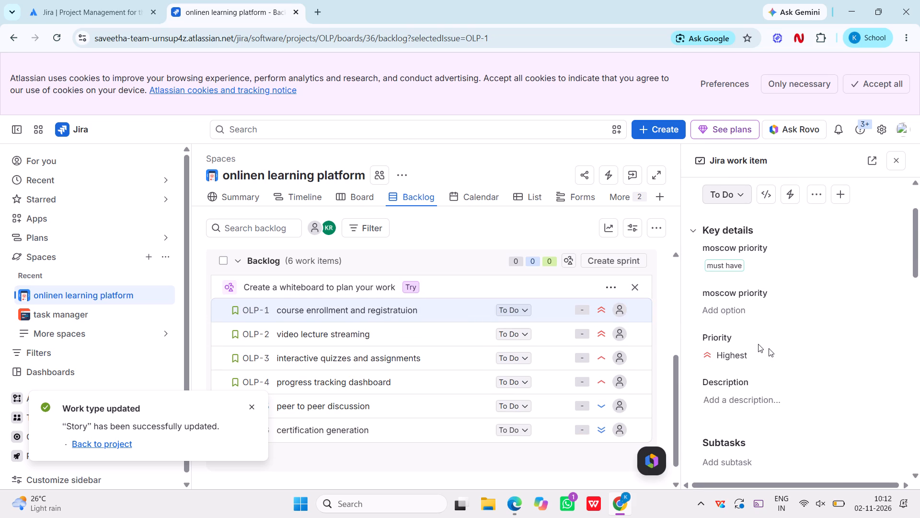
pyautogui.scroll(-1, 758, 344)
pyautogui.scroll(2, 748, 322)
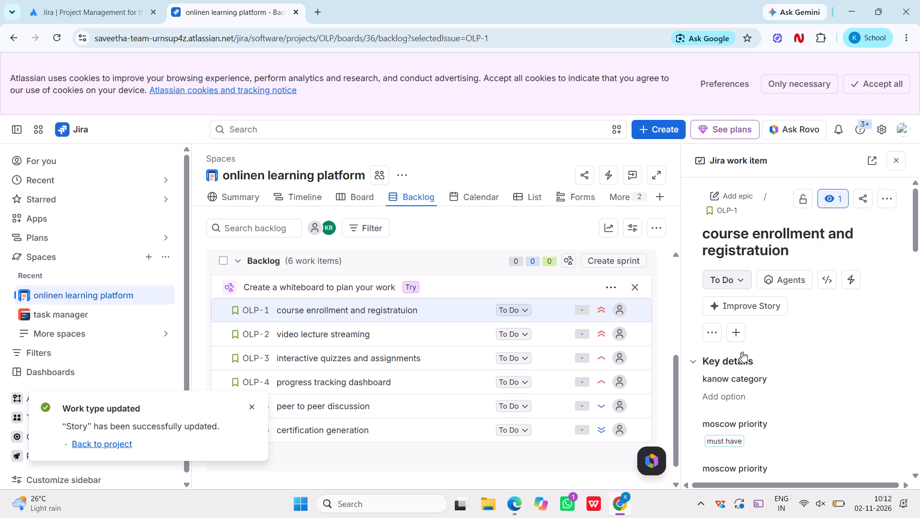
pyautogui.scroll(-1, 747, 360)
pyautogui.click(744, 334)
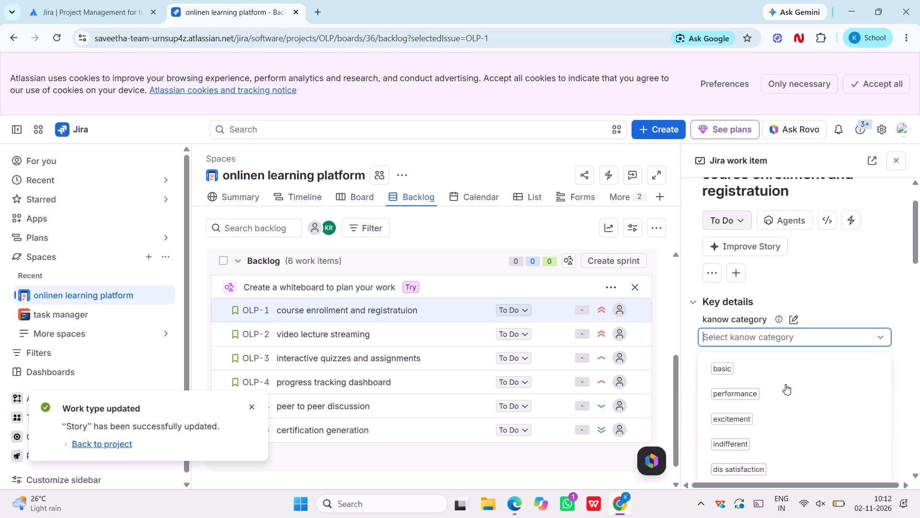
pyautogui.click(717, 365)
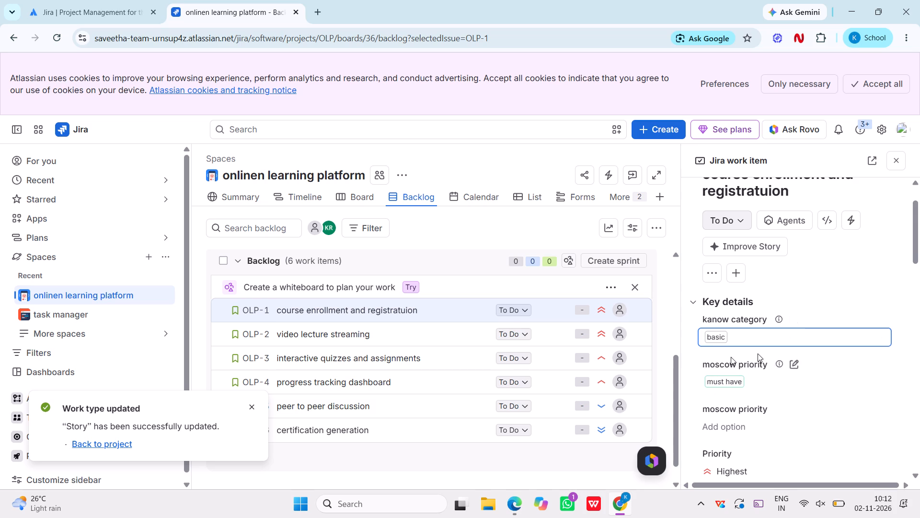
pyautogui.scroll(-1, 783, 362)
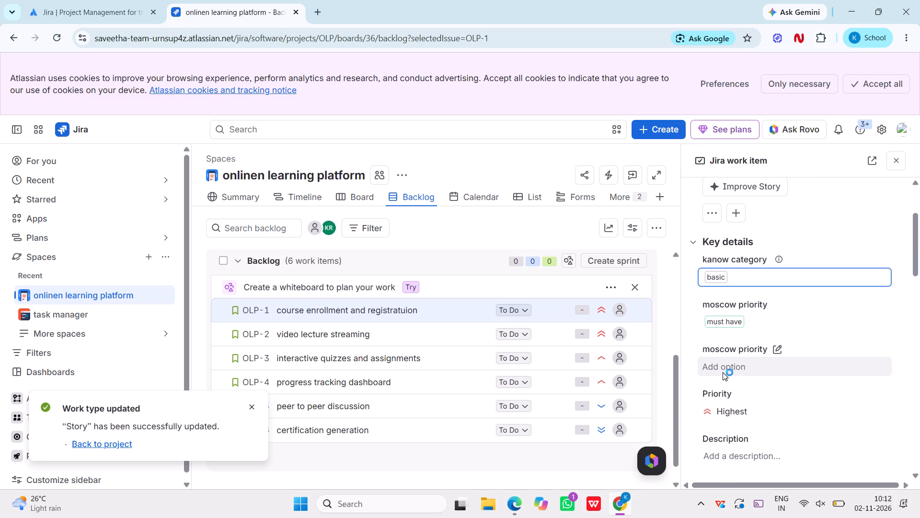
pyautogui.click(726, 419)
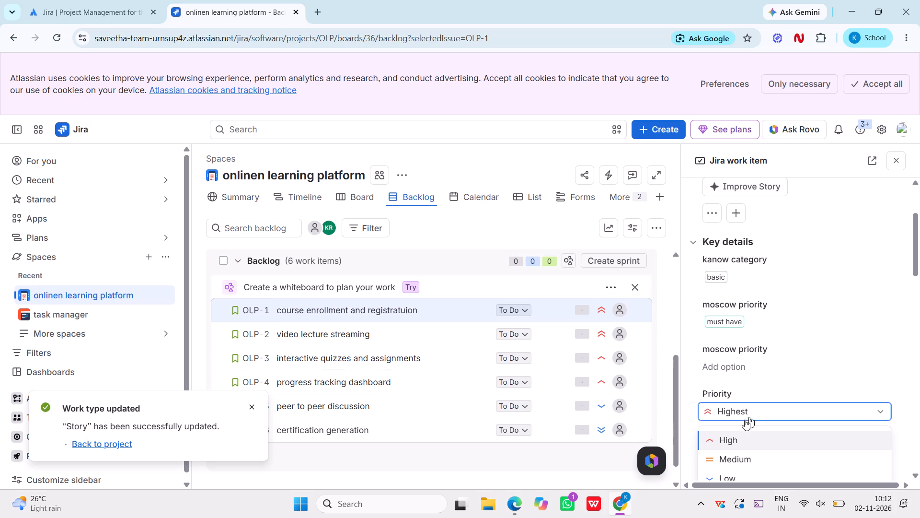
pyautogui.click(749, 414)
pyautogui.scroll(-2, 787, 350)
# Set the kanow category of the "video lecture streaming" story to basic.
pyautogui.doubleClick(476, 339)
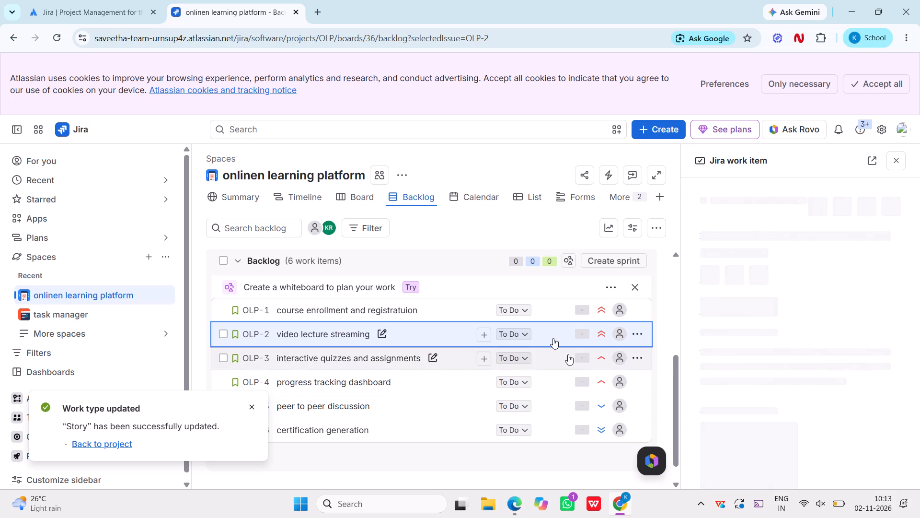
pyautogui.doubleClick(552, 337)
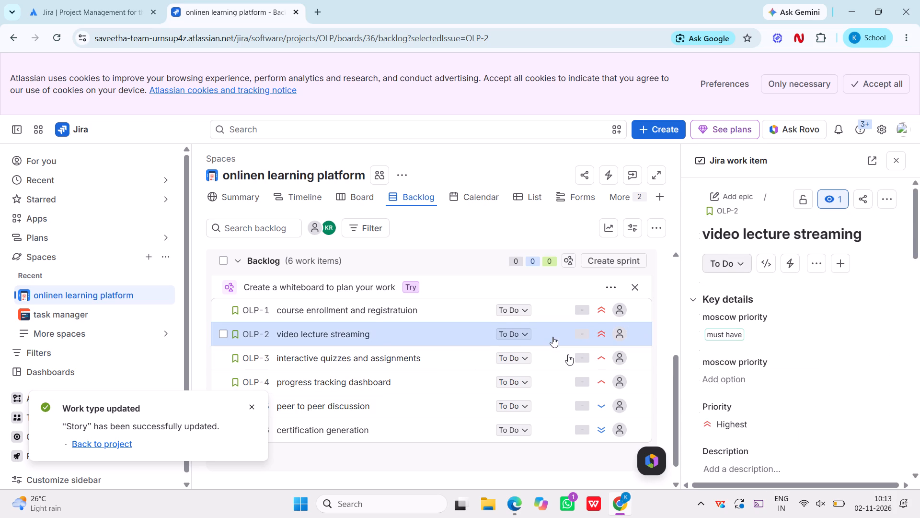
pyautogui.scroll(-1, 739, 337)
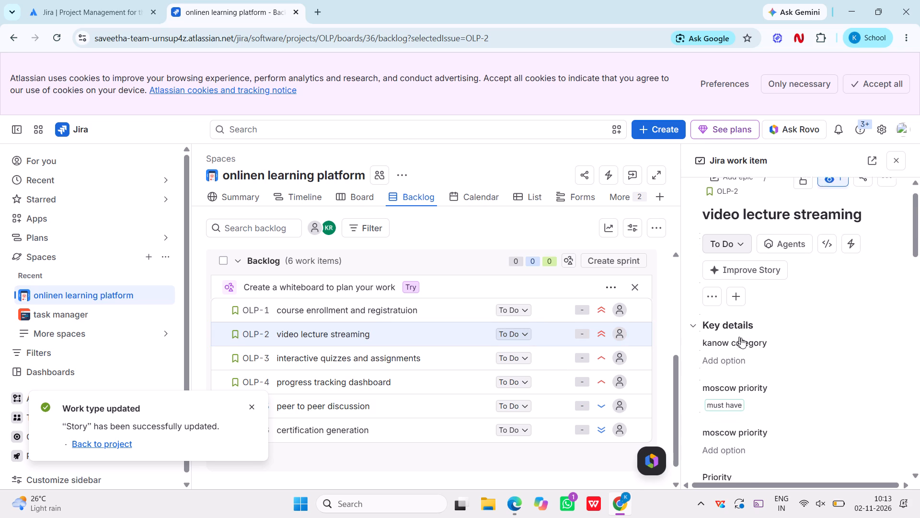
pyautogui.scroll(-1, 741, 338)
pyautogui.click(724, 333)
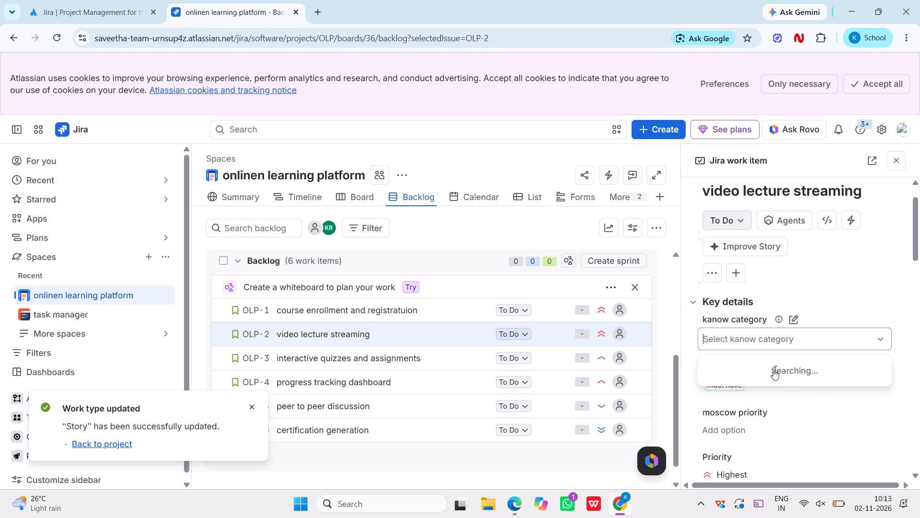
pyautogui.click(724, 368)
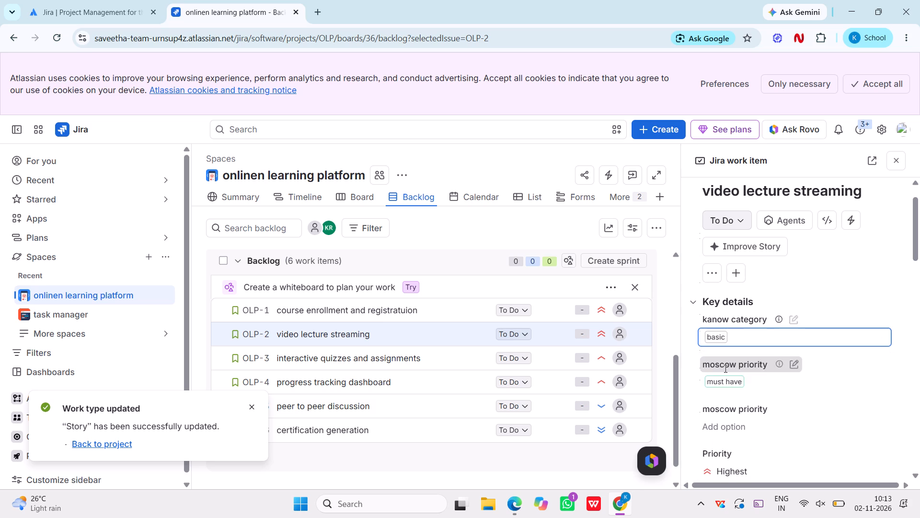
pyautogui.scroll(-2, 759, 446)
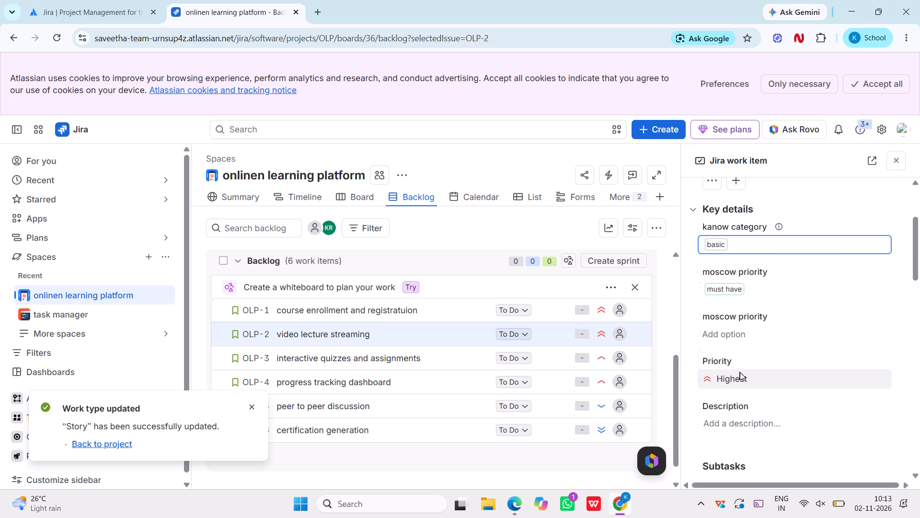
pyautogui.scroll(1, 752, 300)
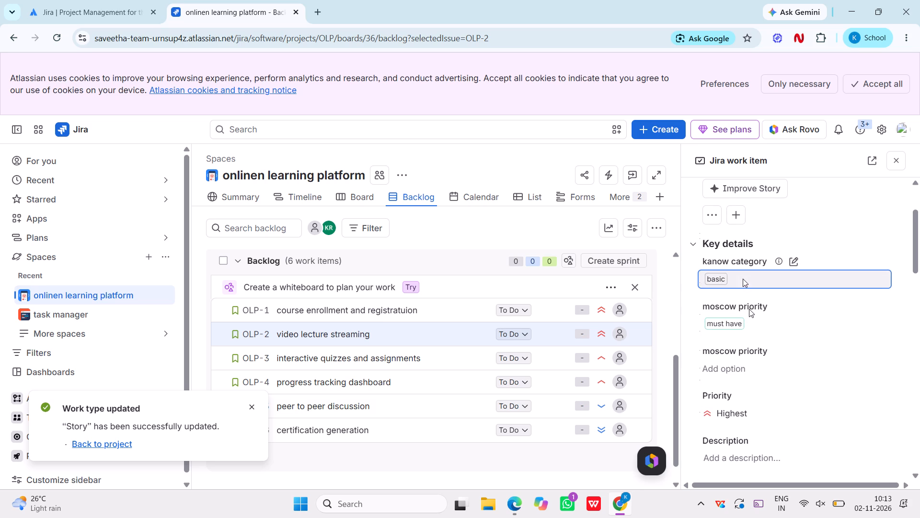
# Set the Priority of the "video lecture streaming" story to High.
pyautogui.click(739, 415)
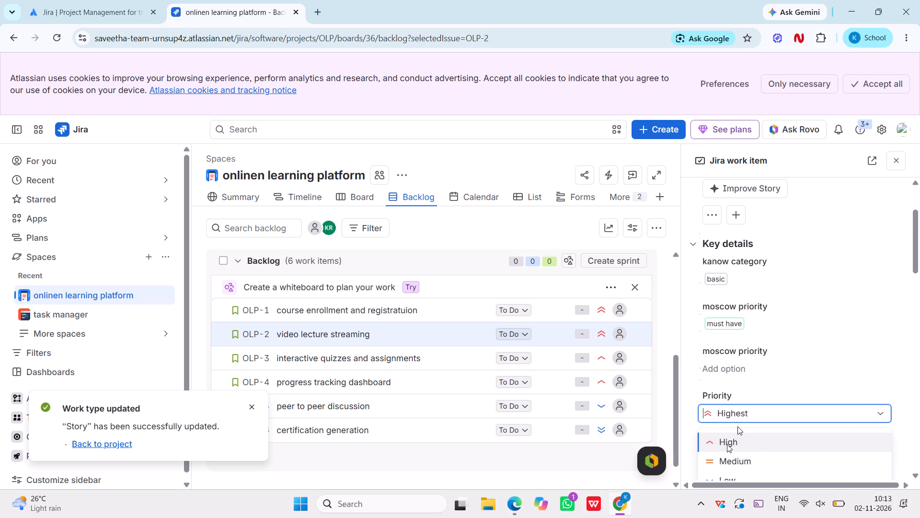
pyautogui.click(727, 444)
pyautogui.click(810, 345)
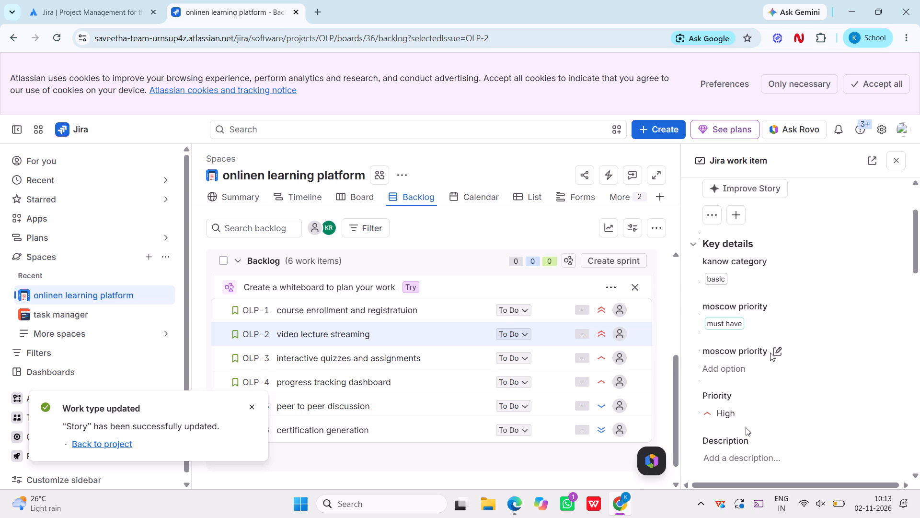
# Set the kanow category of the "interactive quizzes and assignments" story to excitement.
pyautogui.doubleClick(460, 356)
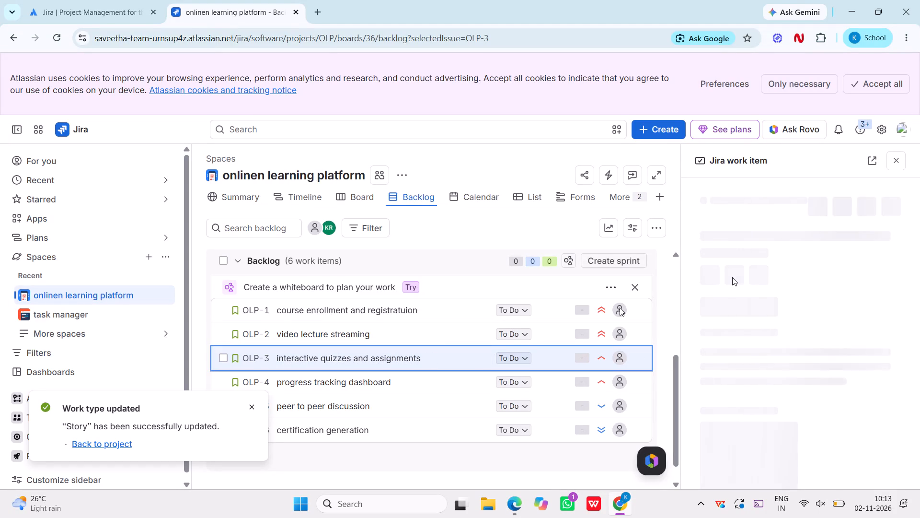
pyautogui.doubleClick(449, 356)
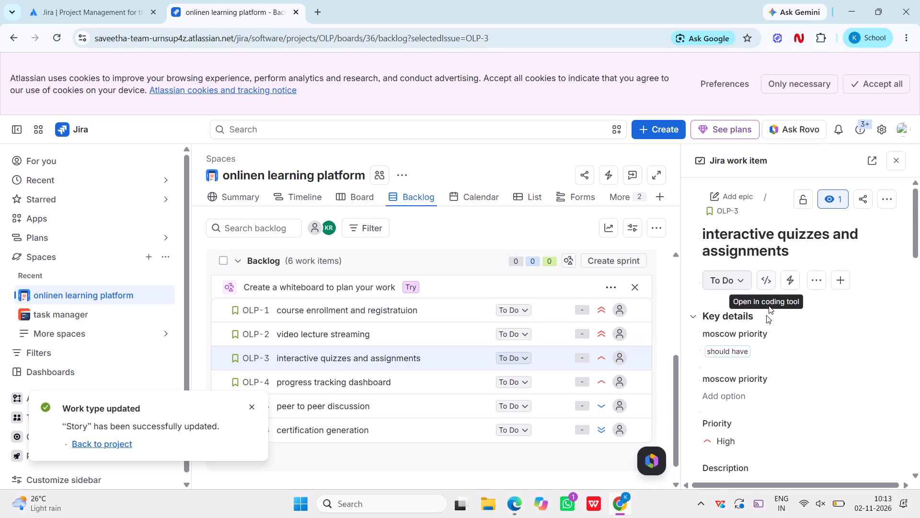
pyautogui.scroll(-1, 766, 320)
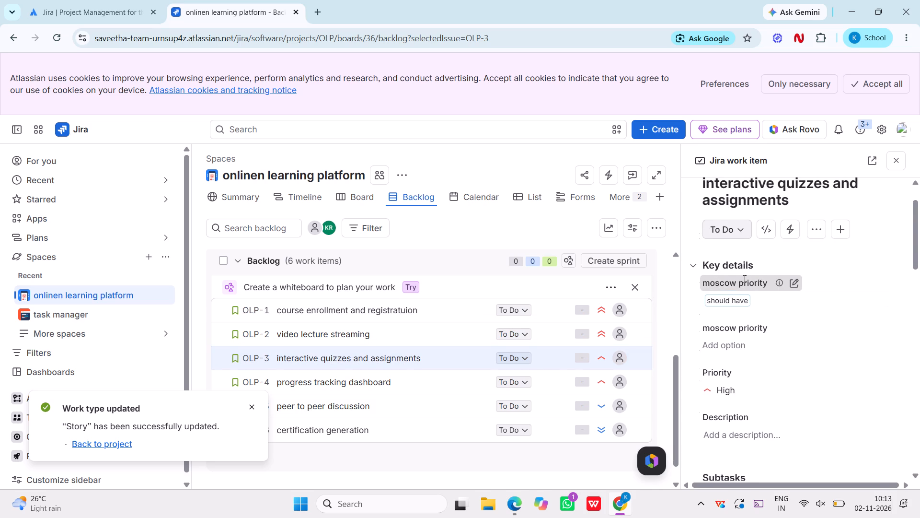
pyautogui.scroll(1, 744, 310)
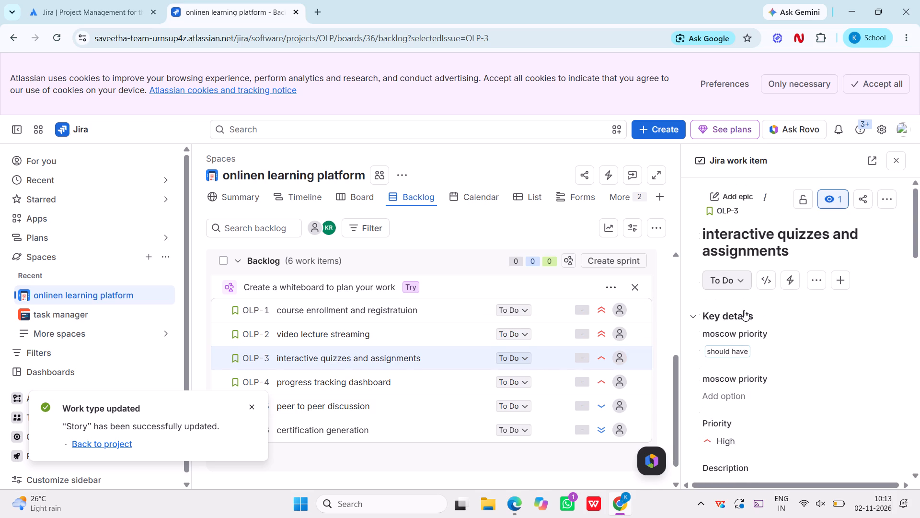
pyautogui.scroll(3, 744, 310)
pyautogui.scroll(3, 802, 321)
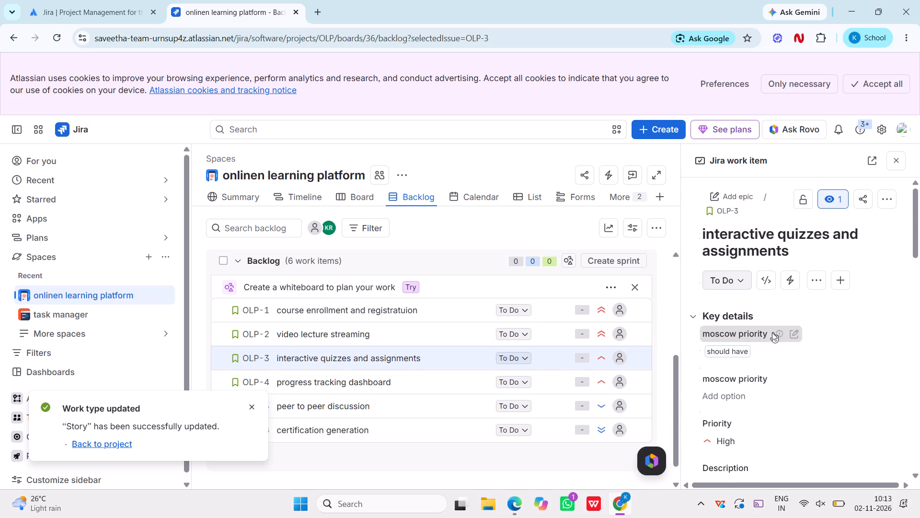
pyautogui.scroll(-3, 740, 352)
pyautogui.scroll(7, 740, 352)
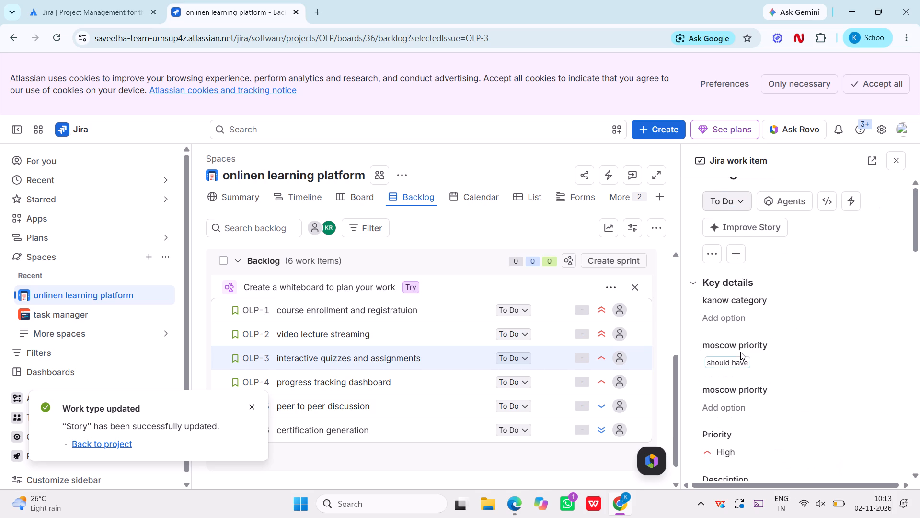
pyautogui.click(736, 401)
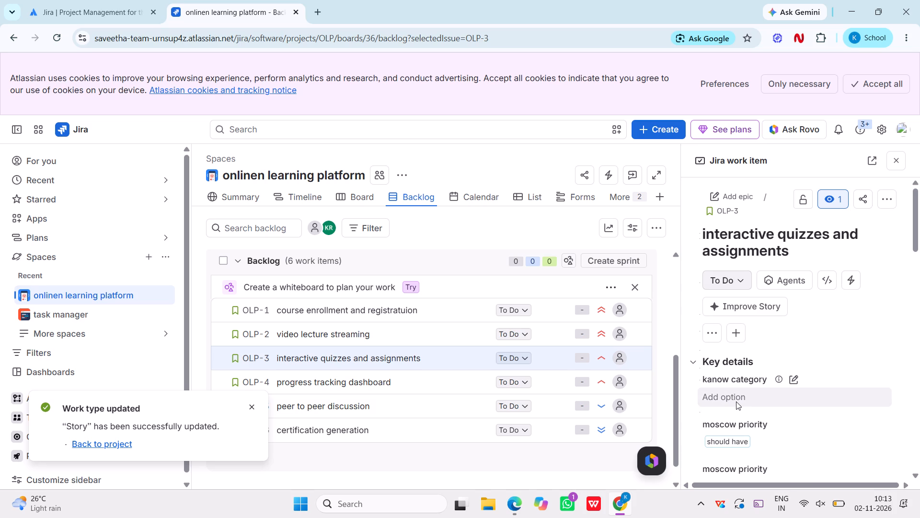
pyautogui.scroll(-2, 761, 434)
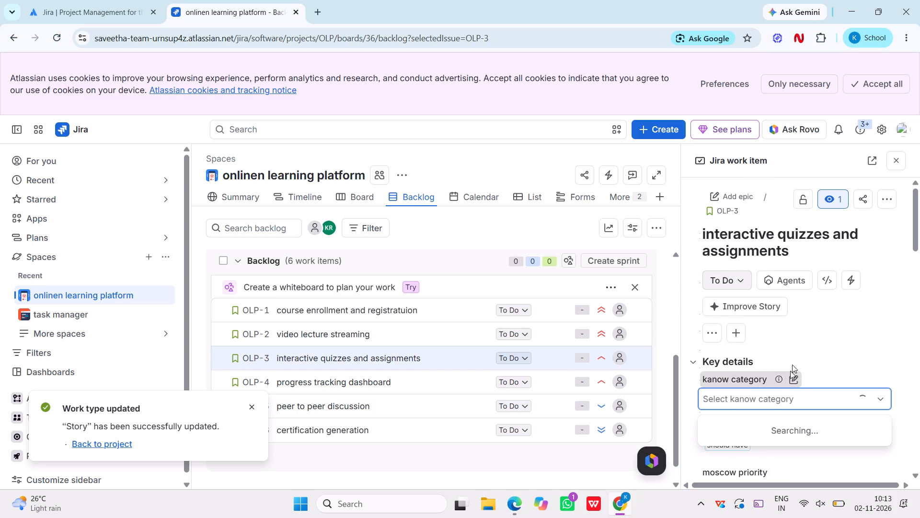
pyautogui.scroll(-2, 792, 347)
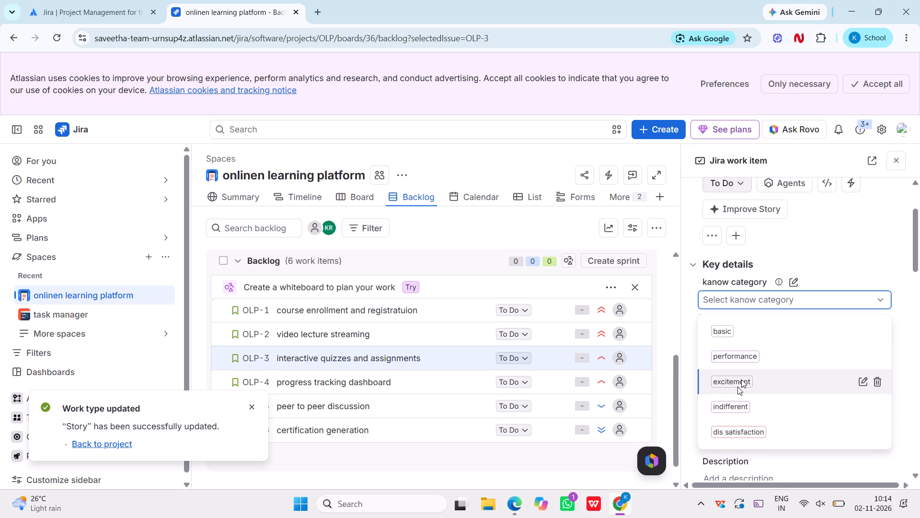
pyautogui.click(742, 378)
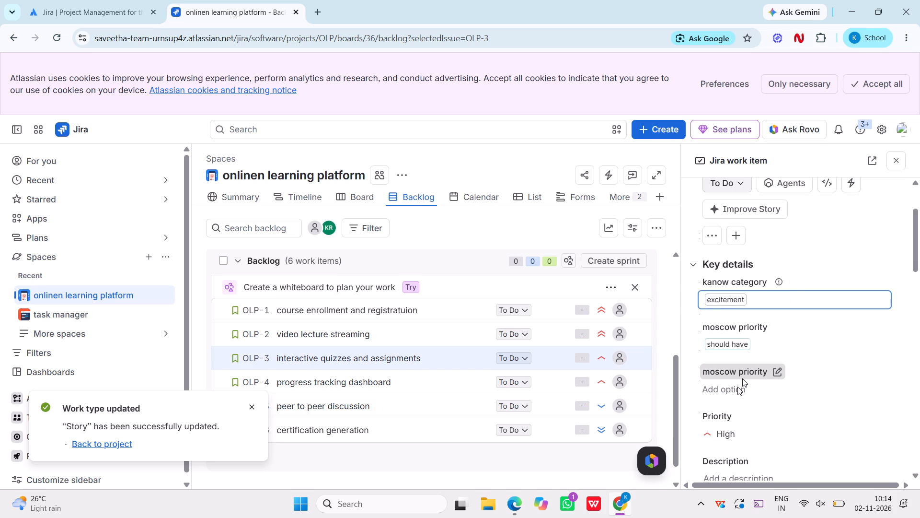
# Set the Priority of the "interactive quizzes and assignments" story to Medium.
pyautogui.click(729, 439)
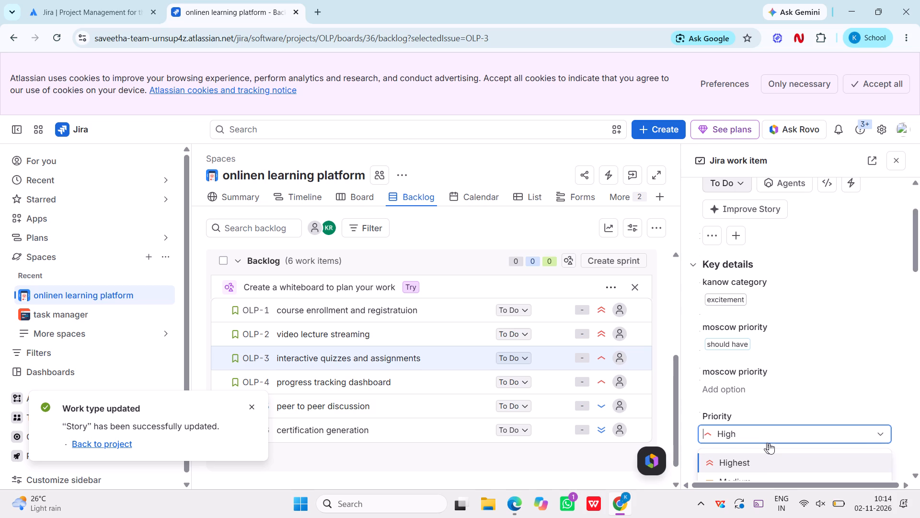
pyautogui.scroll(-3, 757, 449)
pyautogui.scroll(-2, 795, 392)
pyautogui.click(746, 334)
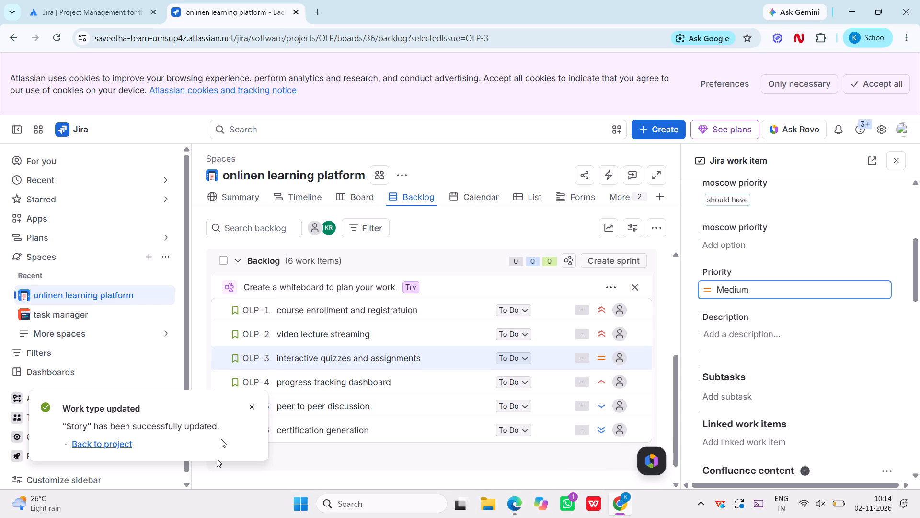
# Dismiss the "Work type updated" notification covering the sidebar and part of the backlog.
pyautogui.click(254, 407)
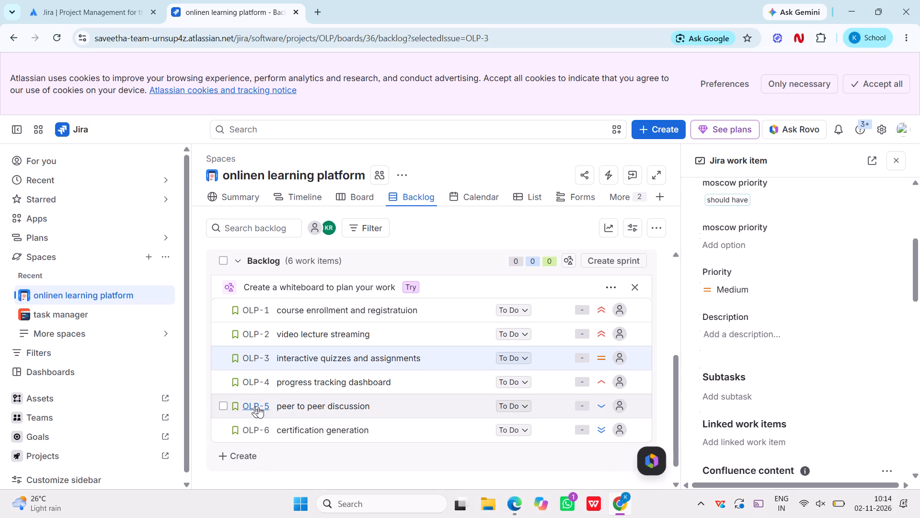
pyautogui.click(436, 482)
# Set the kanow category of the "progress tracking dashboard" story to excitement.
pyautogui.click(415, 382)
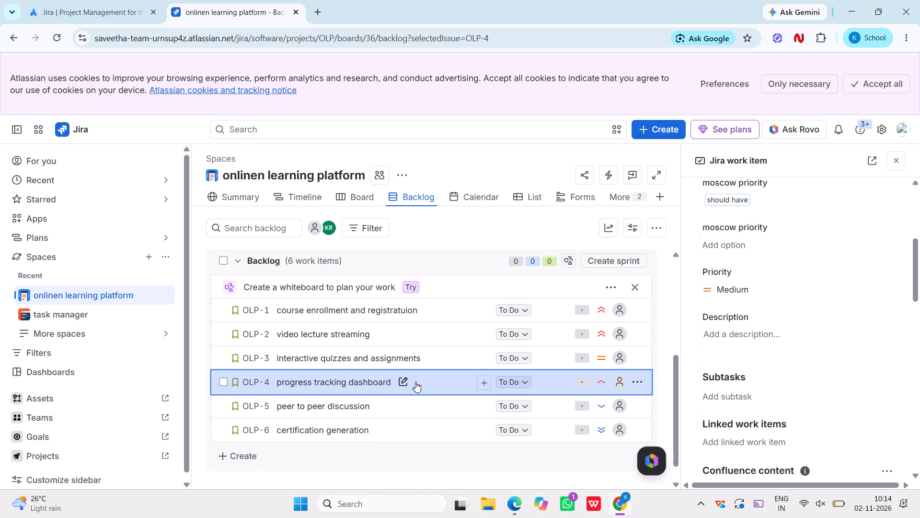
pyautogui.click(415, 382)
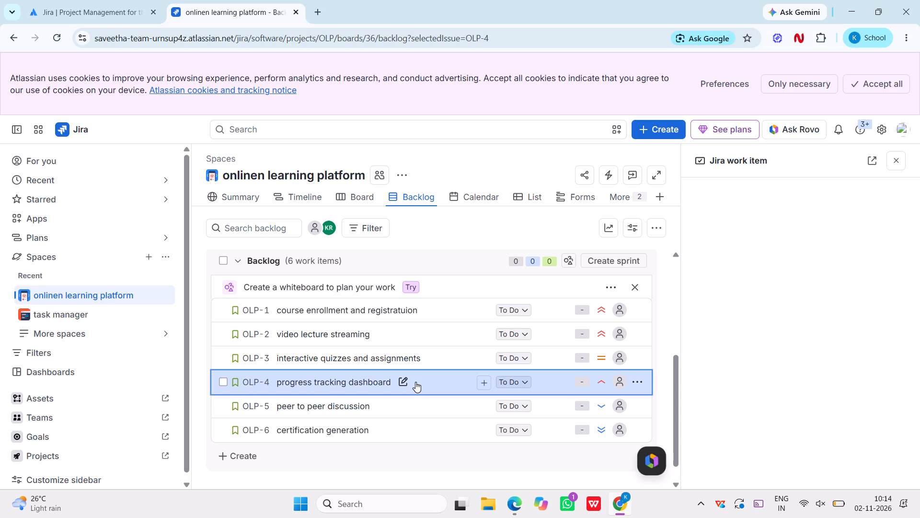
pyautogui.doubleClick(547, 388)
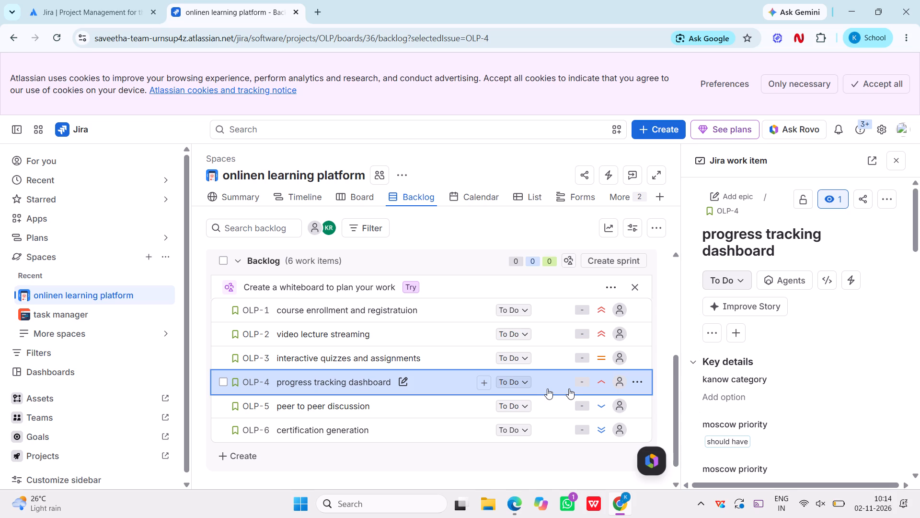
pyautogui.click(722, 398)
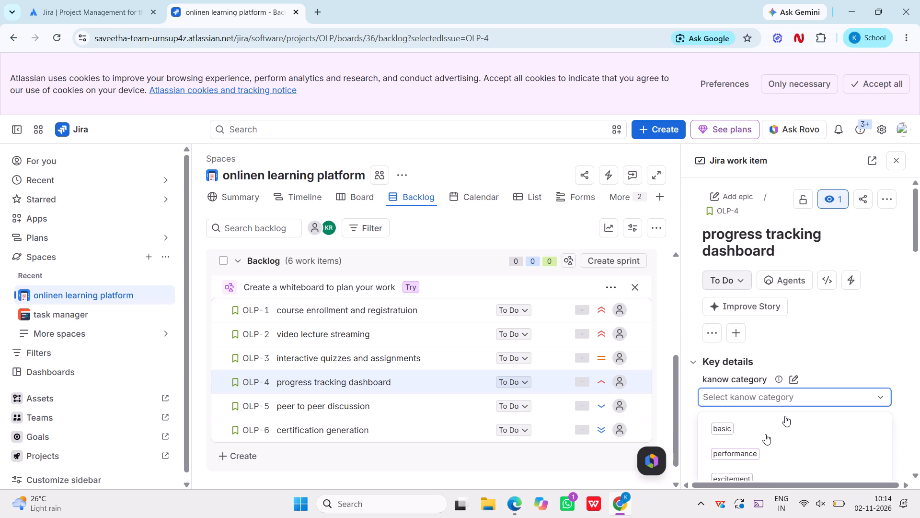
pyautogui.scroll(-2, 785, 416)
pyautogui.scroll(-1, 752, 436)
pyautogui.click(735, 474)
# Set the Priority of the "progress tracking dashboard" story to Low.
pyautogui.scroll(-1, 776, 409)
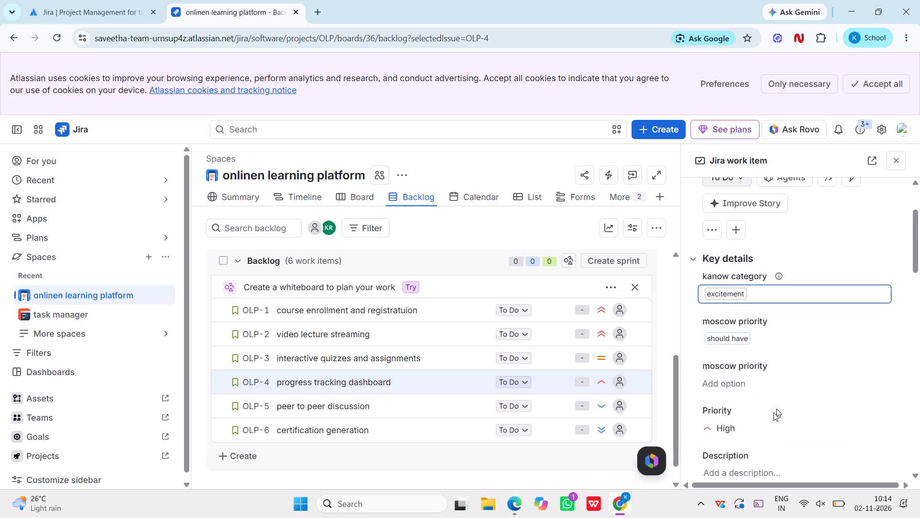
pyautogui.scroll(-1, 773, 412)
pyautogui.click(727, 427)
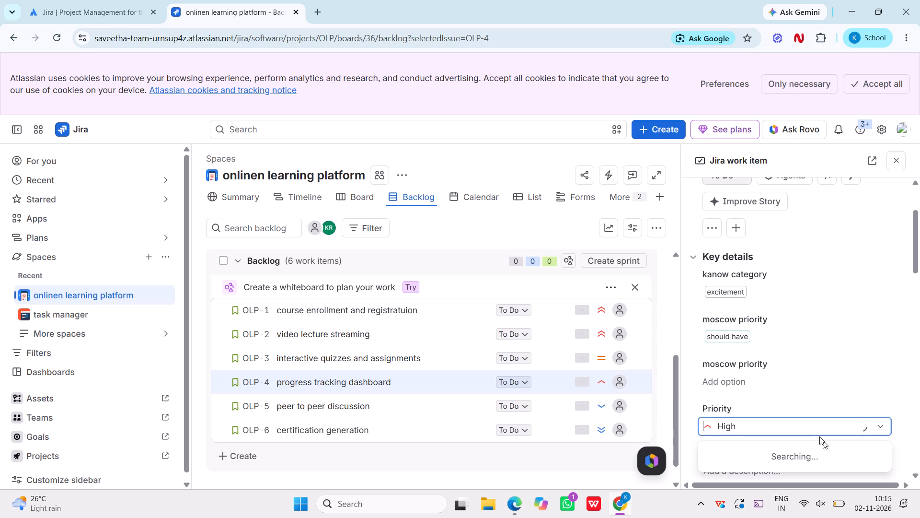
pyautogui.scroll(-1, 823, 440)
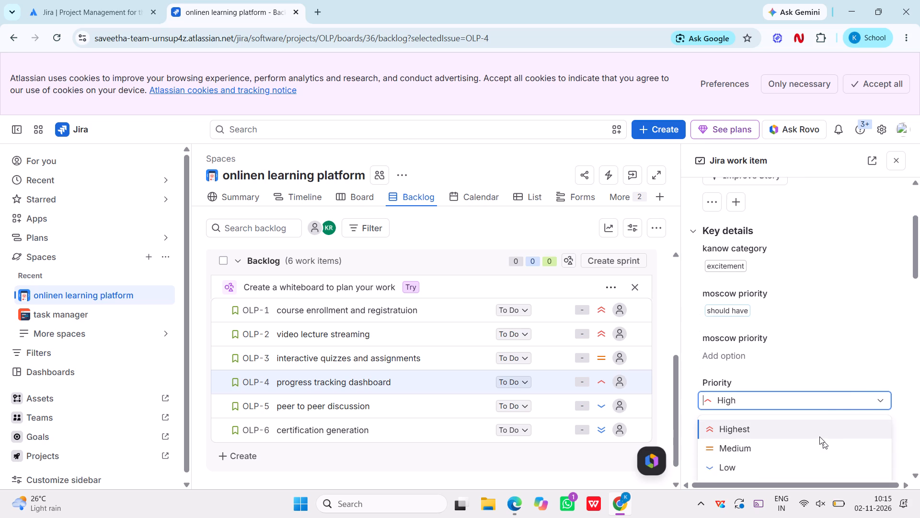
pyautogui.scroll(-1, 819, 436)
pyautogui.click(729, 412)
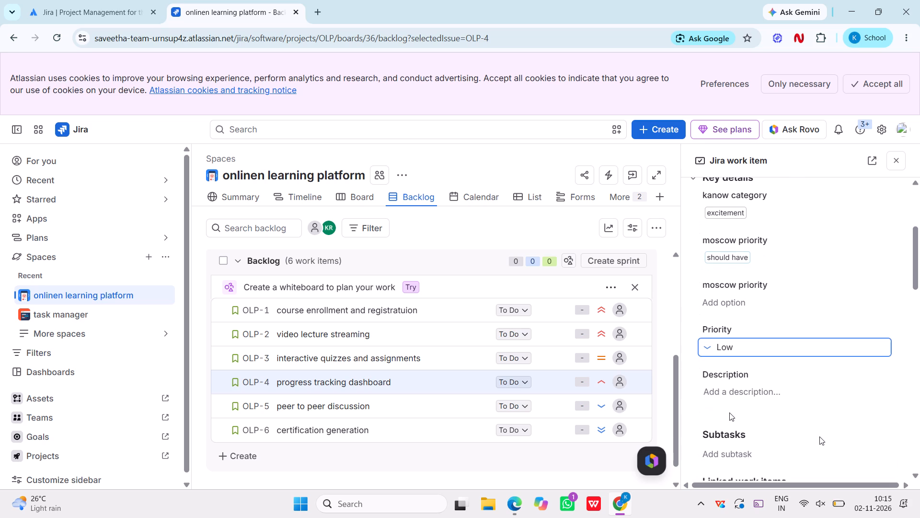
pyautogui.click(833, 274)
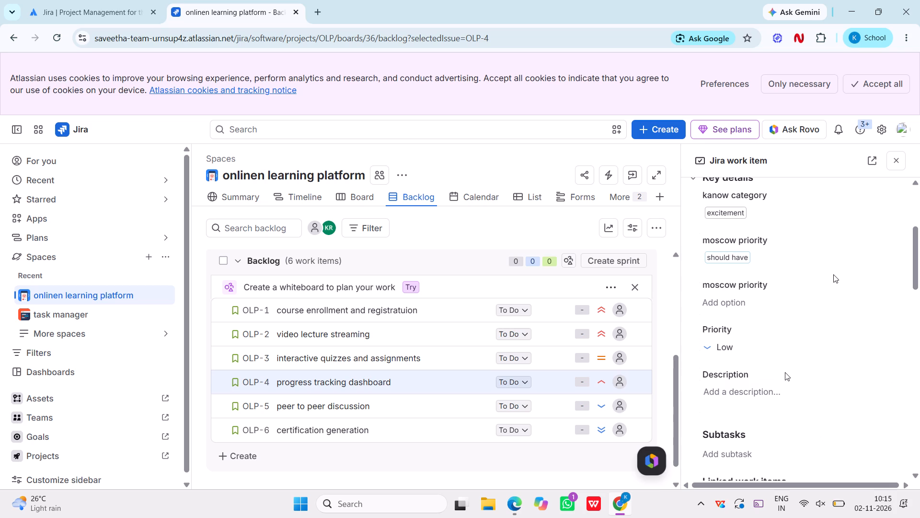
# Set the kanow category of the "peer to peer discussion" story to indifferent.
pyautogui.doubleClick(403, 405)
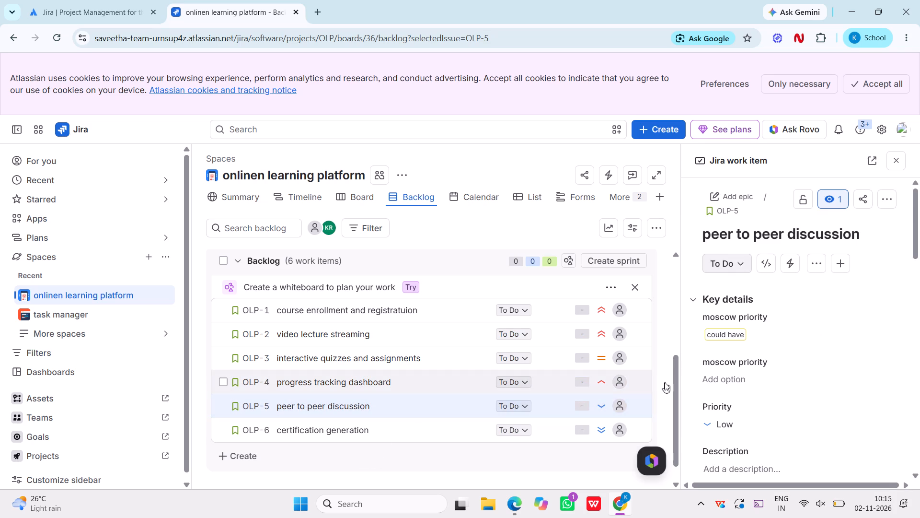
pyautogui.click(717, 376)
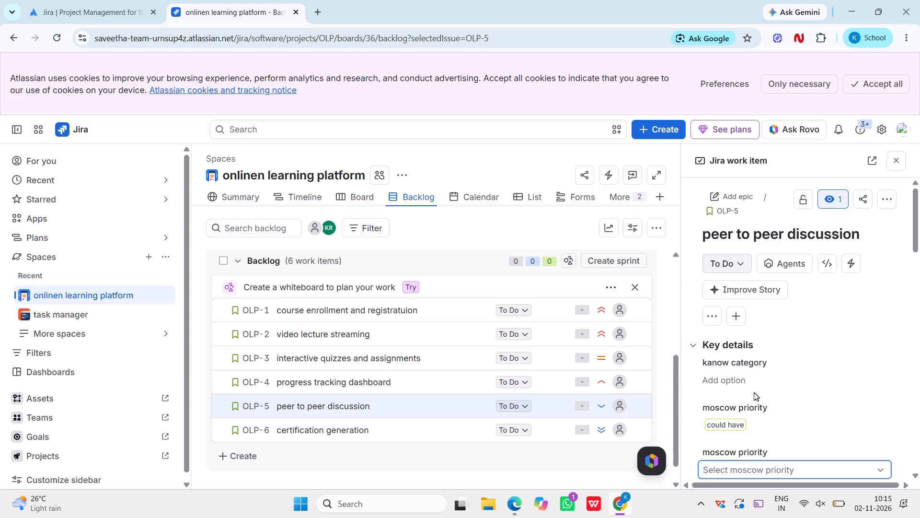
pyautogui.click(717, 379)
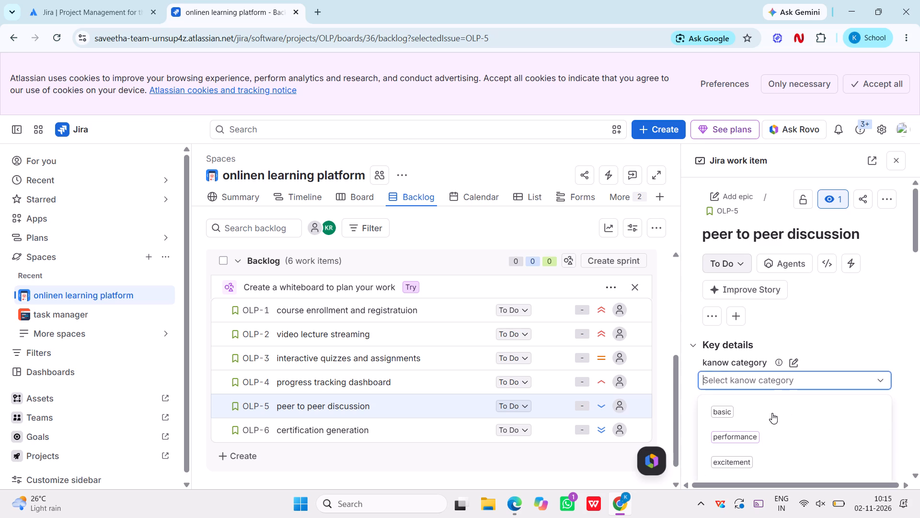
pyautogui.scroll(-2, 772, 413)
pyautogui.scroll(-2, 819, 427)
pyautogui.scroll(-1, 863, 322)
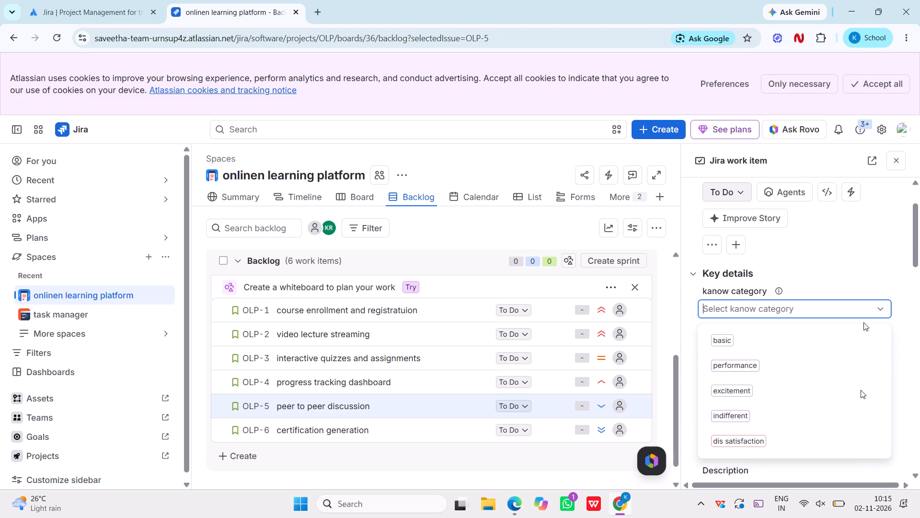
pyautogui.click(746, 421)
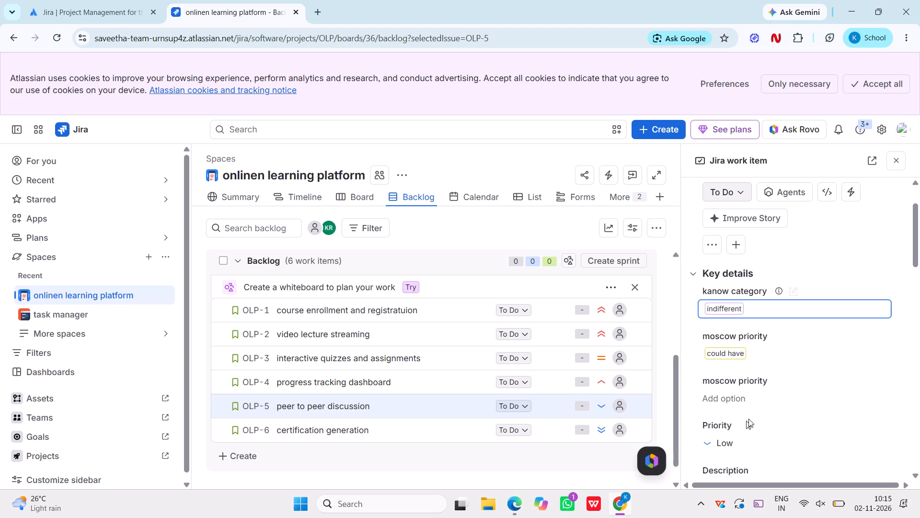
# Set the Priority of the "peer to peer discussion" story to Lowest.
pyautogui.click(735, 449)
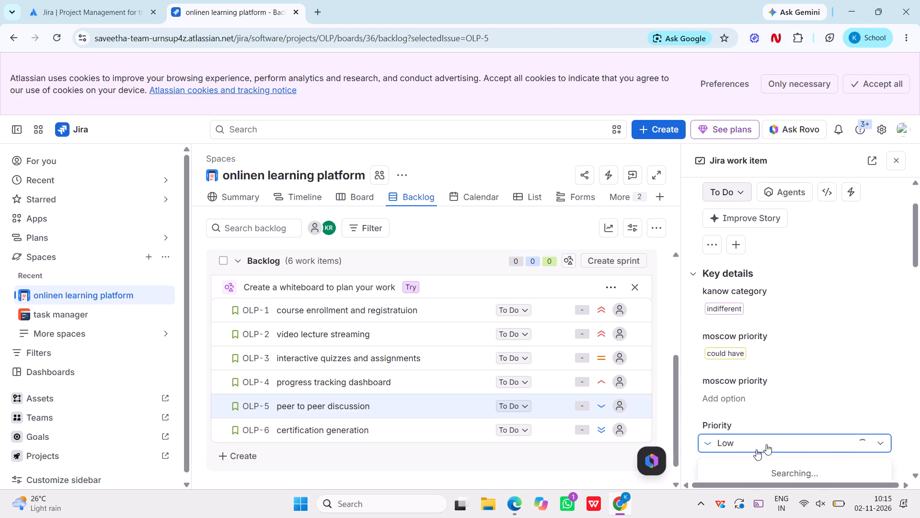
pyautogui.click(883, 442)
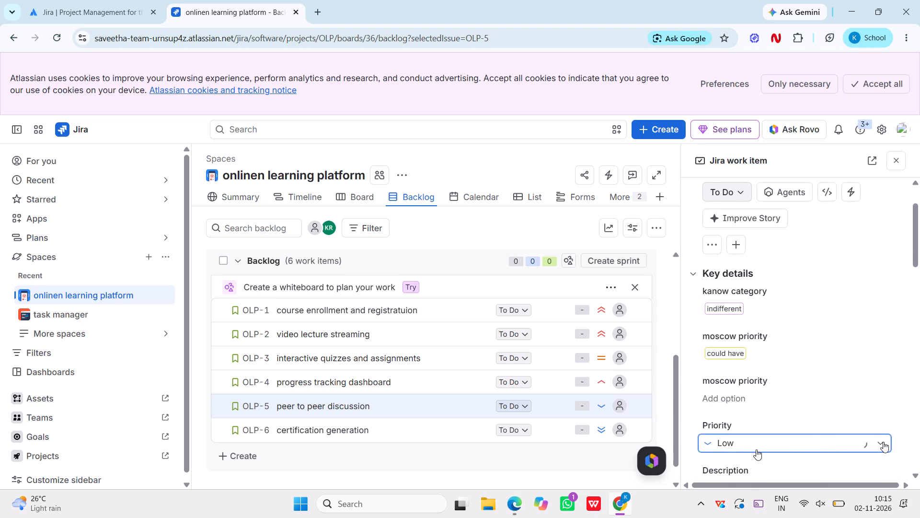
pyautogui.scroll(-1, 783, 481)
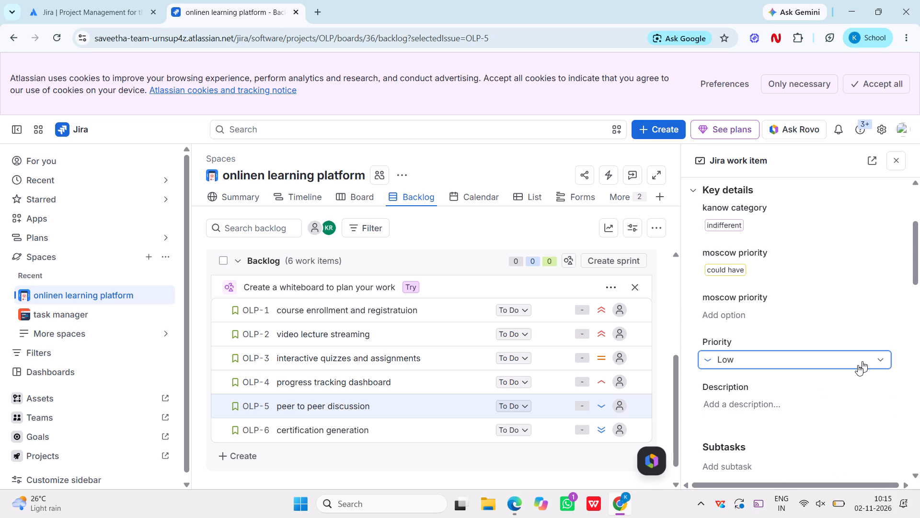
pyautogui.click(878, 359)
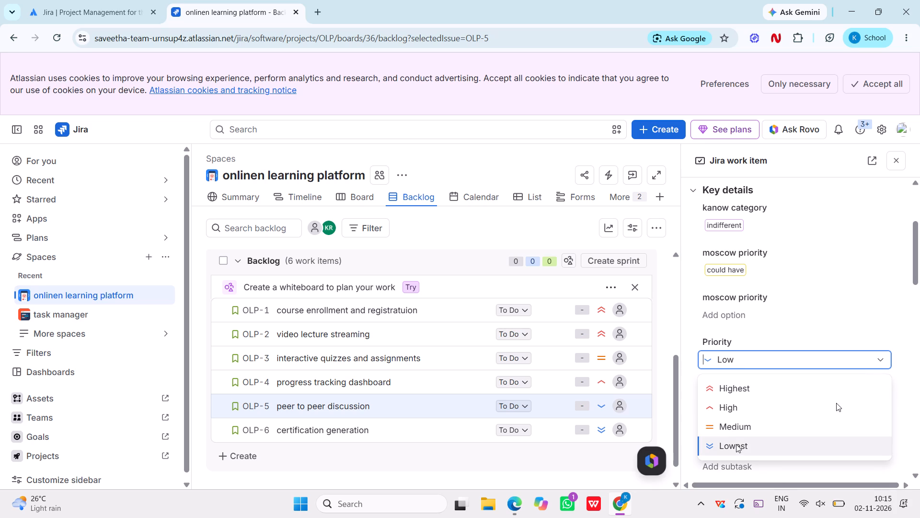
pyautogui.click(736, 445)
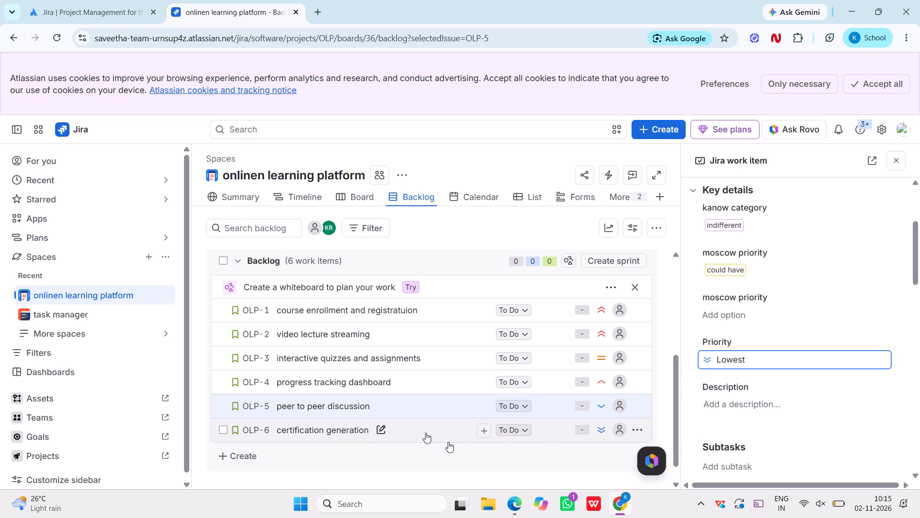
# Set the kanow category of the "certification generation" story to dis satisfaction.
pyautogui.click(425, 433)
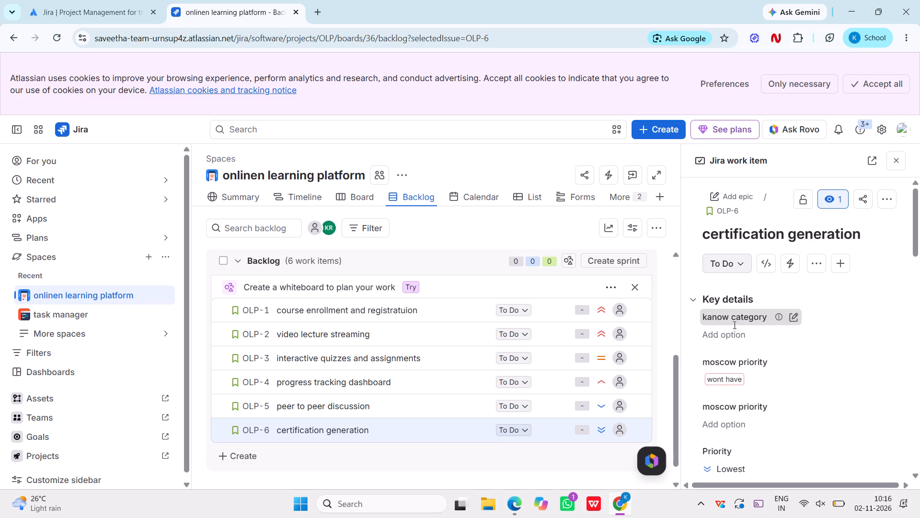
pyautogui.click(739, 383)
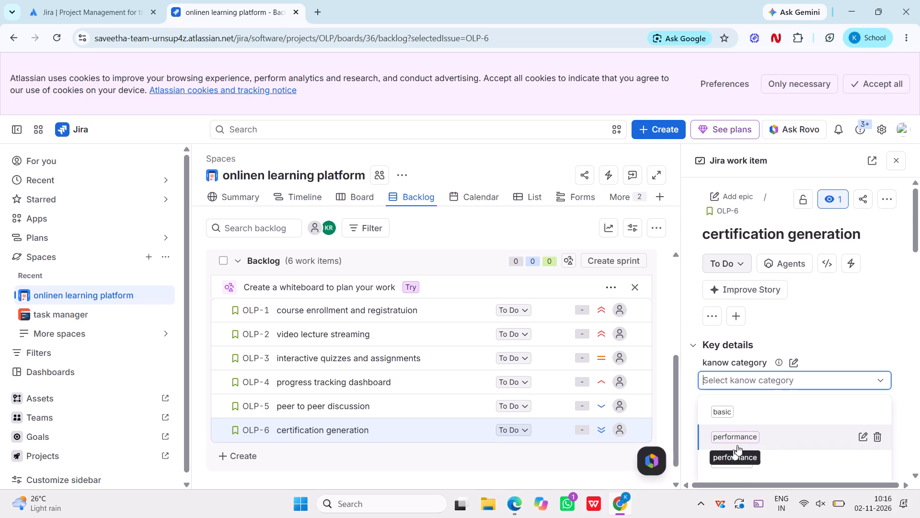
pyautogui.scroll(-1, 732, 450)
pyautogui.scroll(-1, 775, 407)
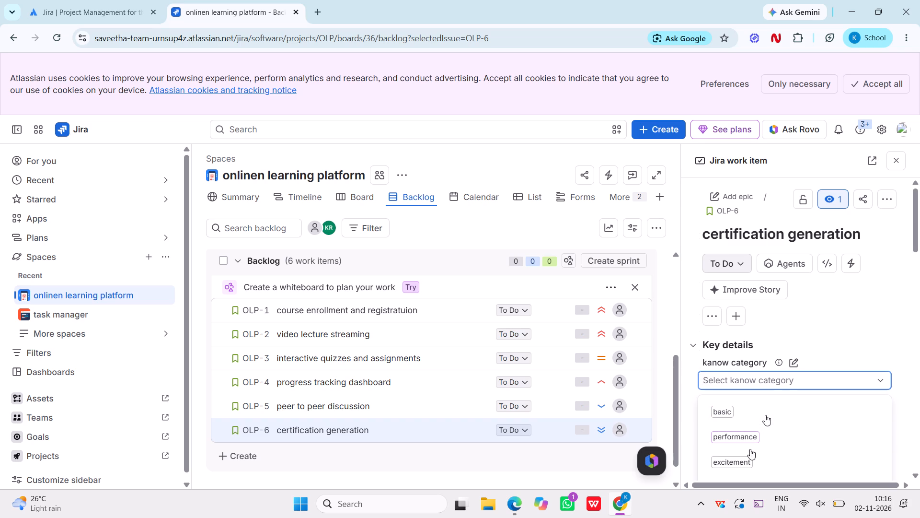
pyautogui.scroll(-1, 740, 445)
pyautogui.scroll(-2, 782, 432)
pyautogui.scroll(-1, 845, 323)
pyautogui.click(740, 439)
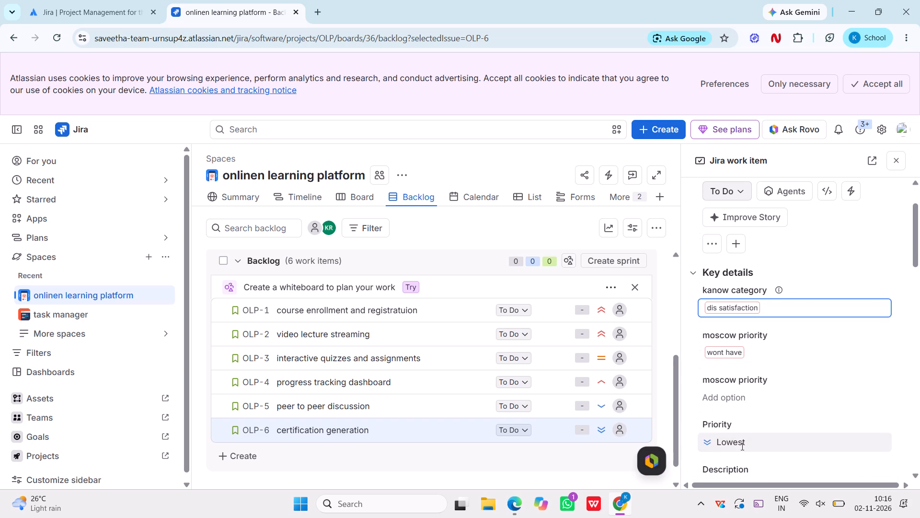
pyautogui.click(846, 235)
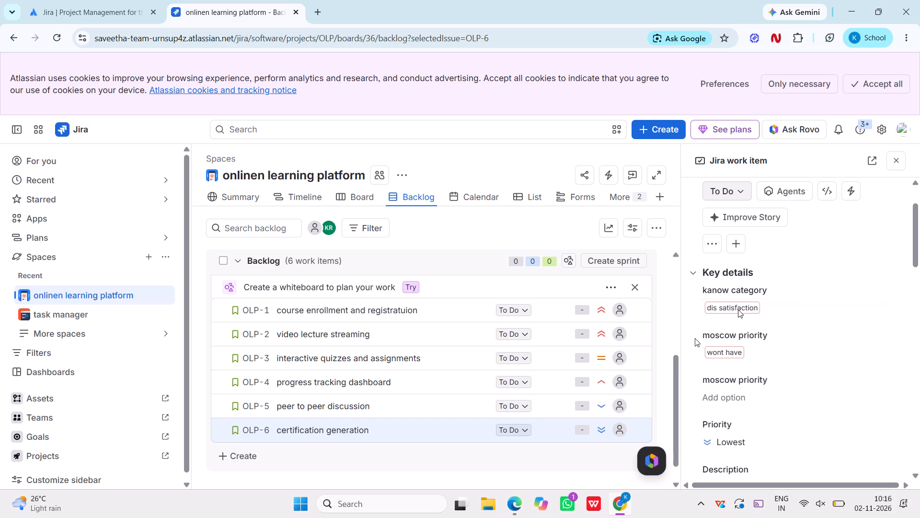
# Set the priority of the "progress tracking dashboard" story to Medium in the backlog.
pyautogui.click(598, 379)
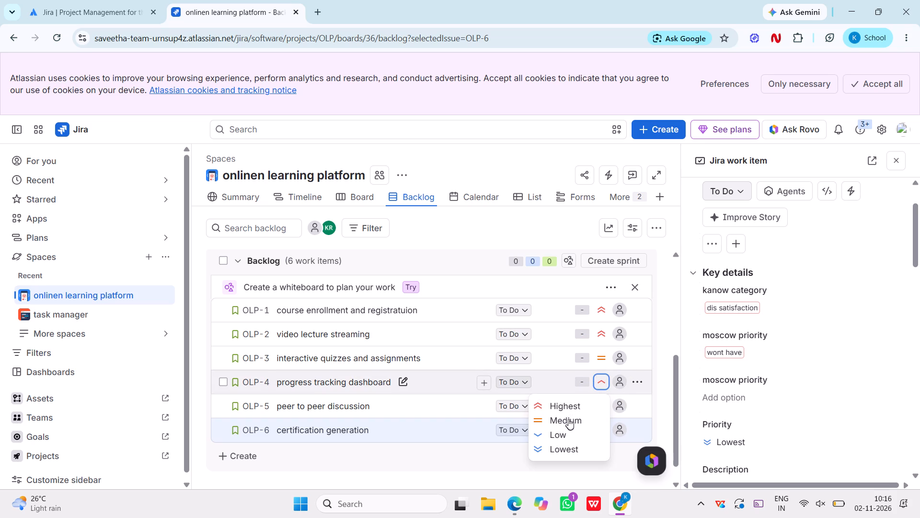
pyautogui.click(568, 419)
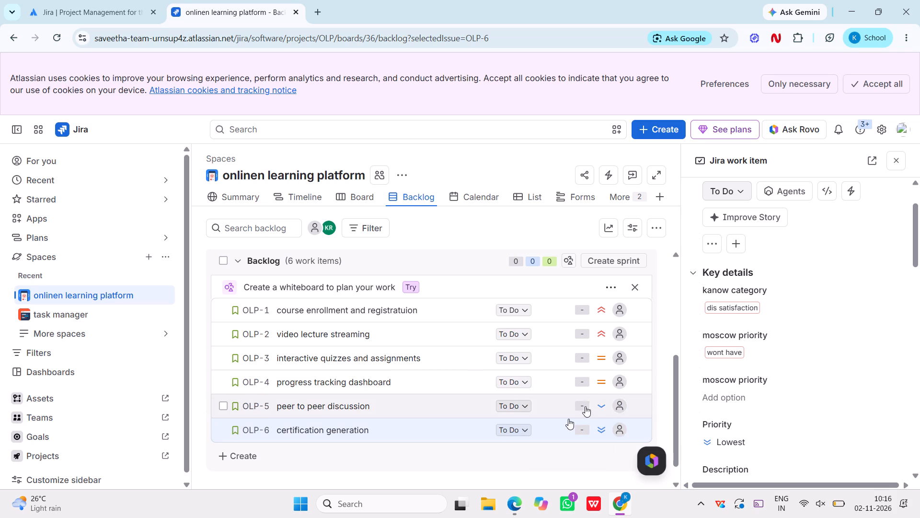
# Set the priority of the "video lecture streaming" story to High in the backlog.
pyautogui.click(602, 334)
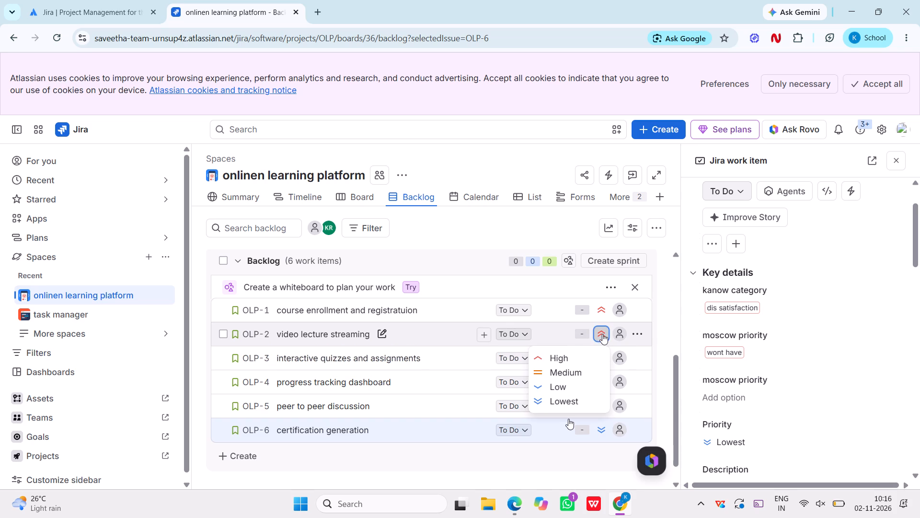
pyautogui.click(541, 357)
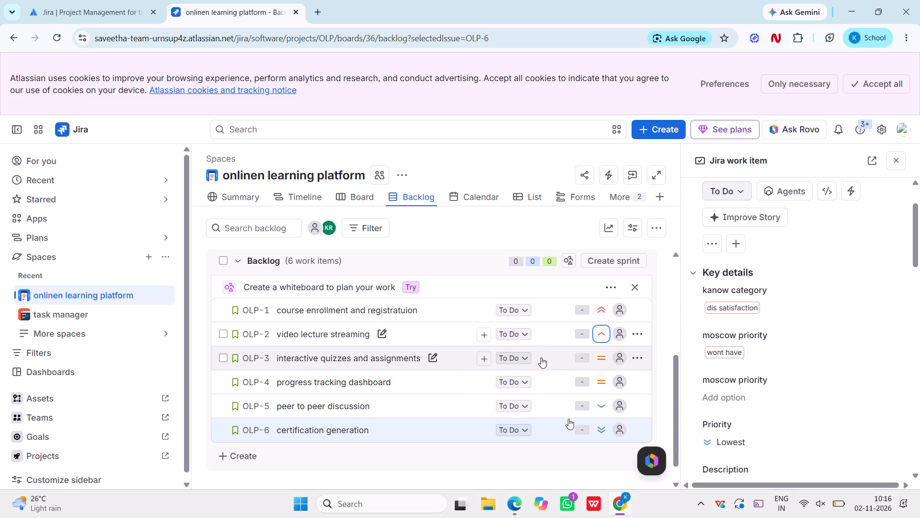
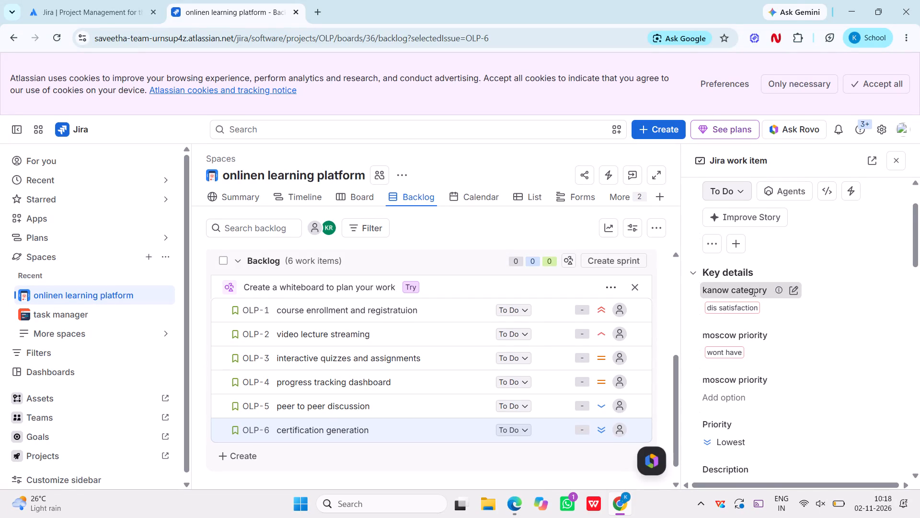
# Review the "certification generation" story's details and close the story.
pyautogui.scroll(-2, 753, 292)
pyautogui.scroll(-2, 697, 305)
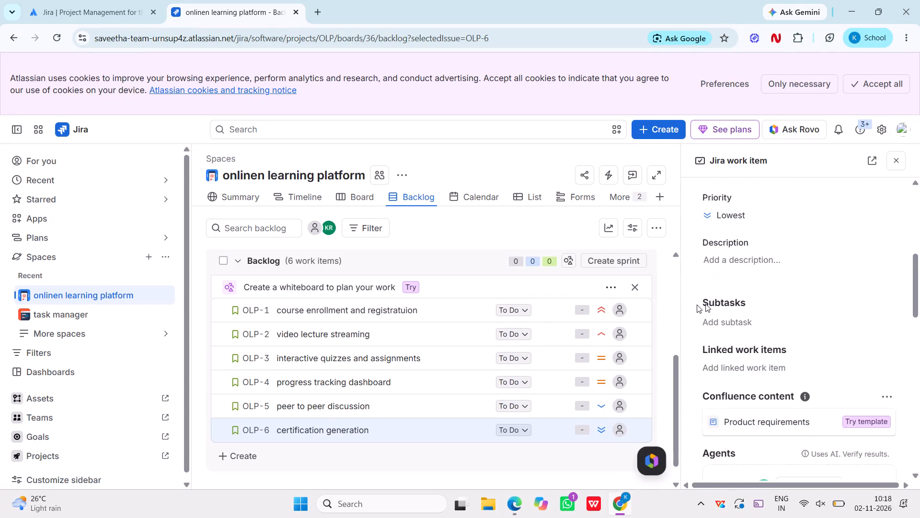
pyautogui.scroll(-1, 705, 304)
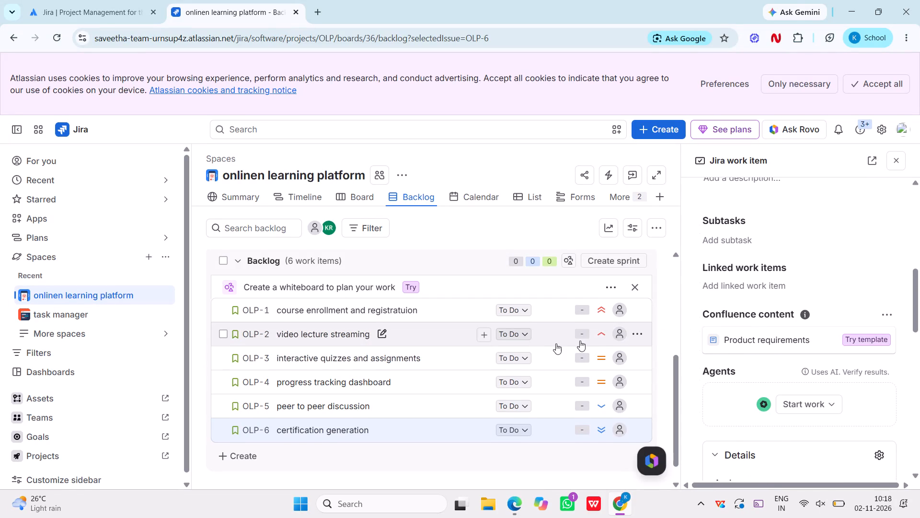
pyautogui.scroll(-1, 556, 343)
pyautogui.scroll(1, 425, 344)
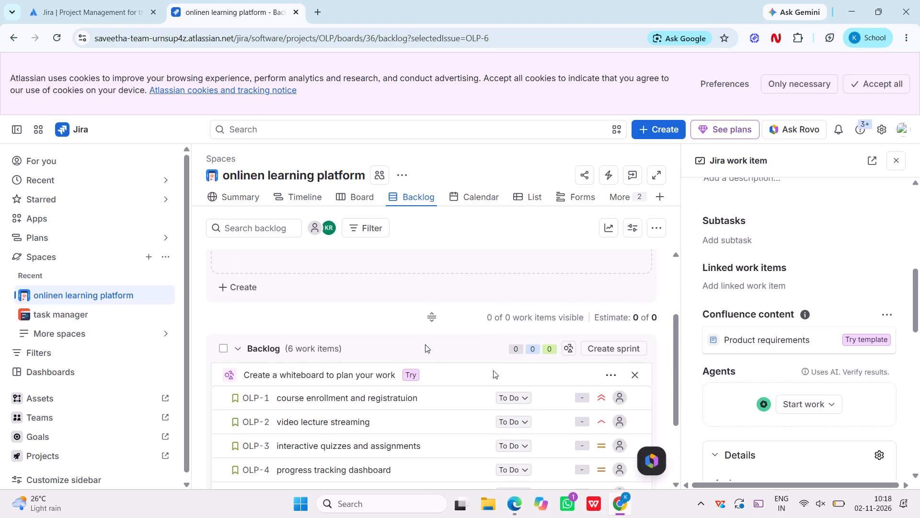
pyautogui.click(611, 377)
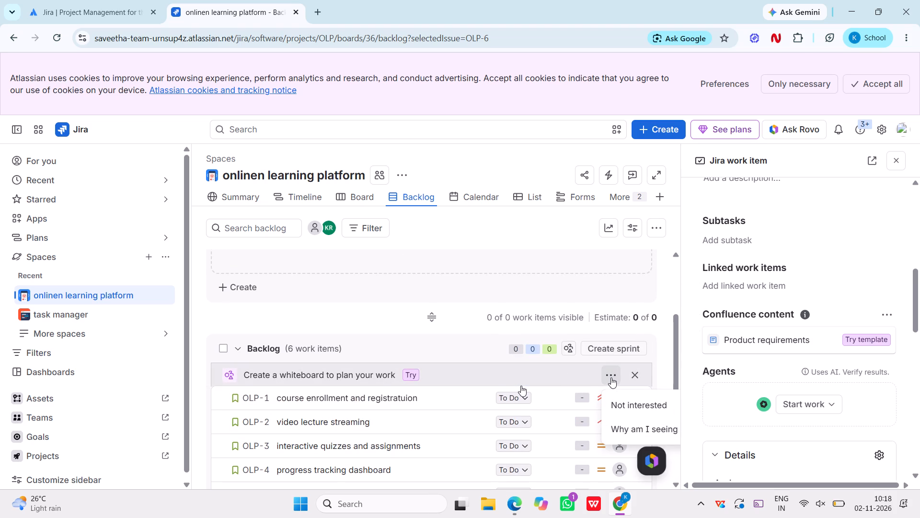
pyautogui.scroll(-2, 495, 392)
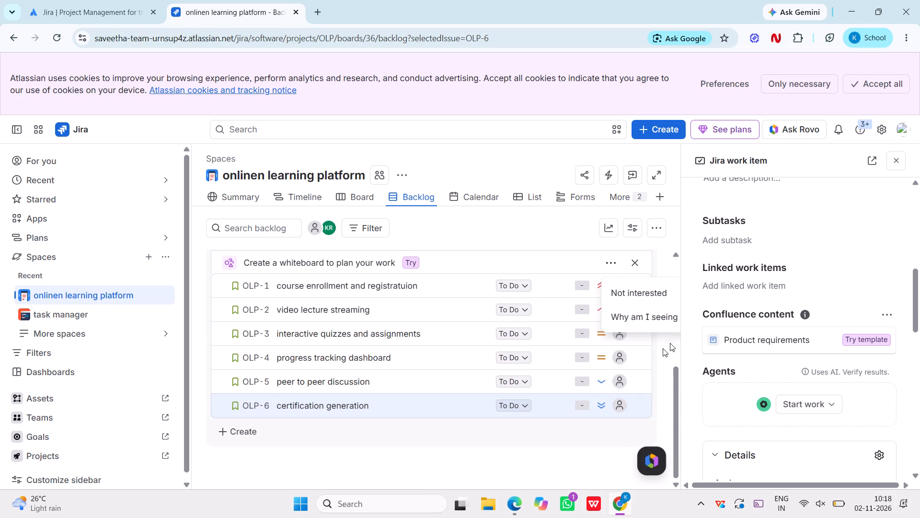
pyautogui.click(635, 363)
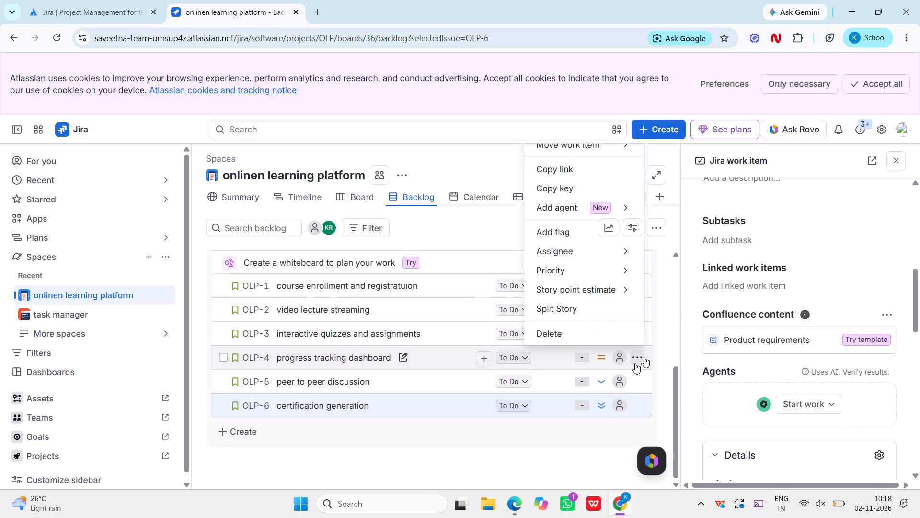
pyautogui.scroll(1, 571, 218)
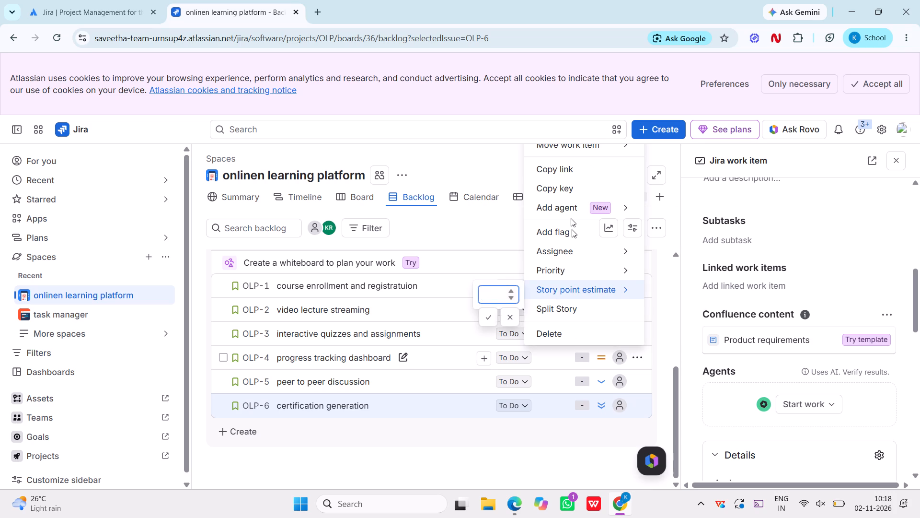
pyautogui.click(485, 225)
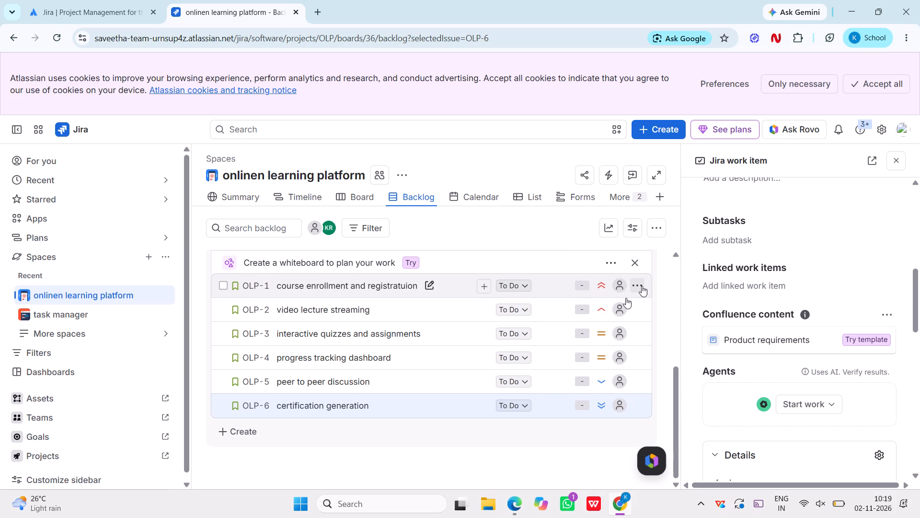
pyautogui.click(643, 285)
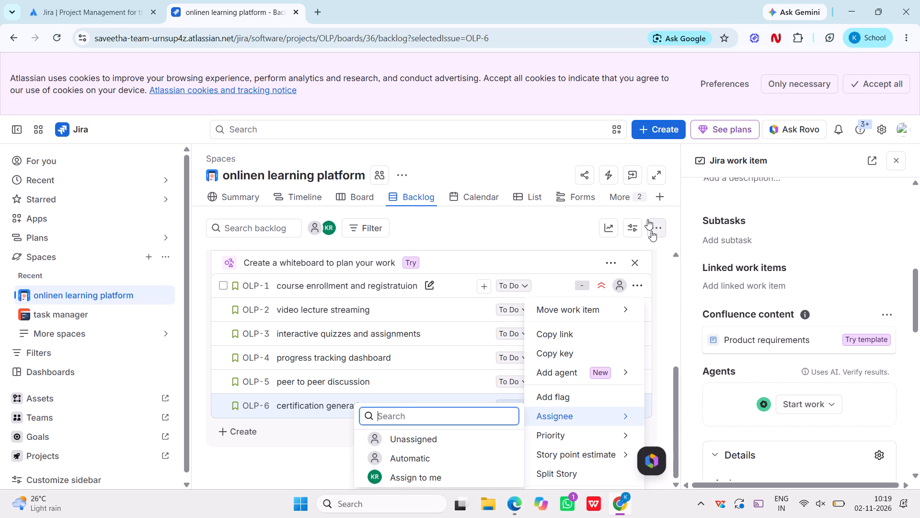
pyautogui.click(651, 231)
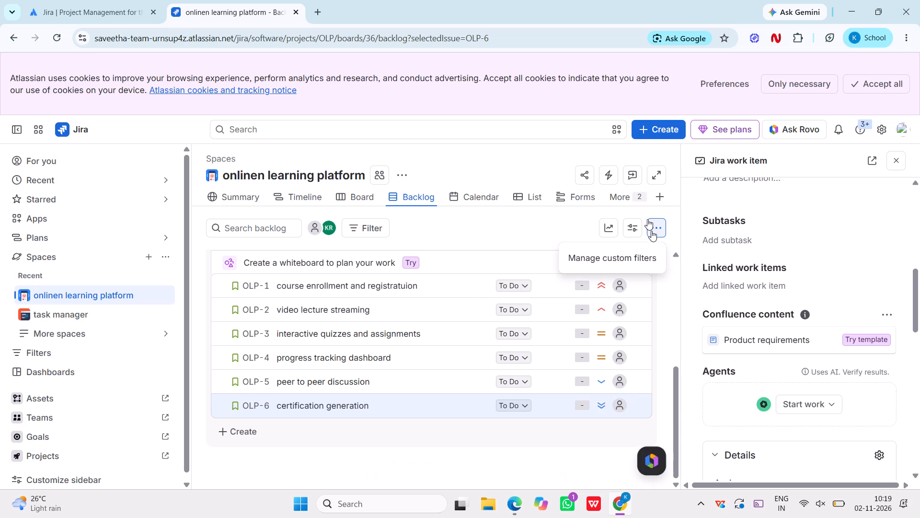
pyautogui.scroll(2, 822, 259)
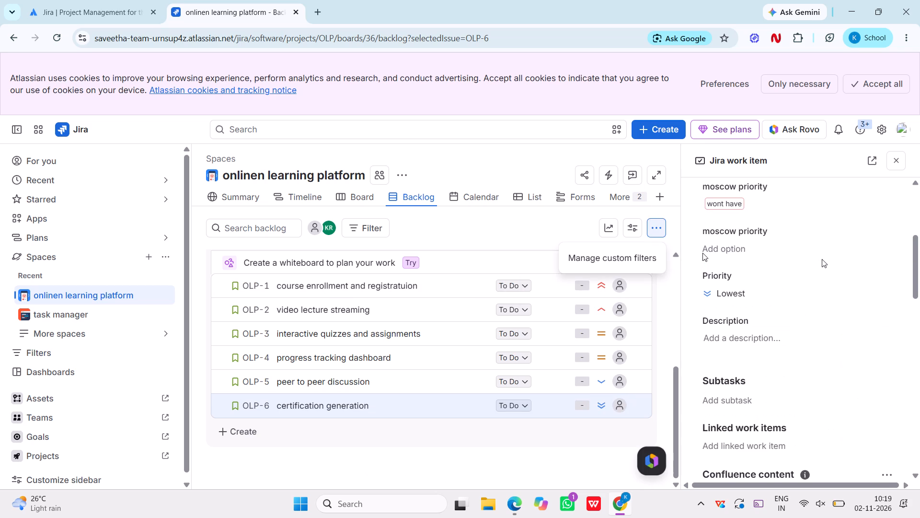
pyautogui.scroll(2, 822, 259)
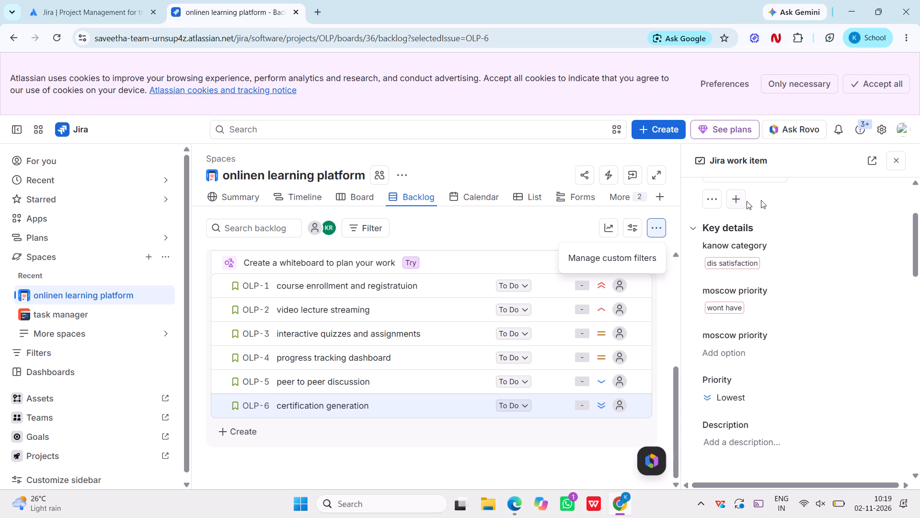
pyautogui.click(897, 161)
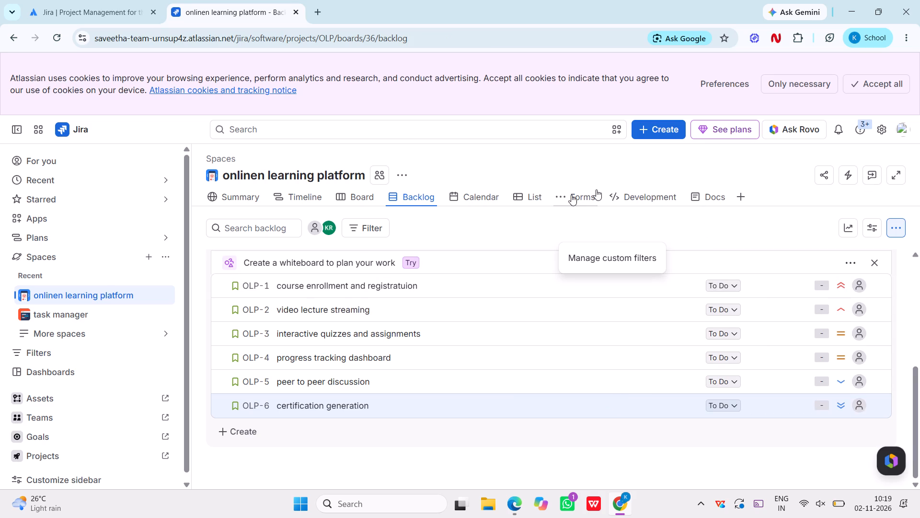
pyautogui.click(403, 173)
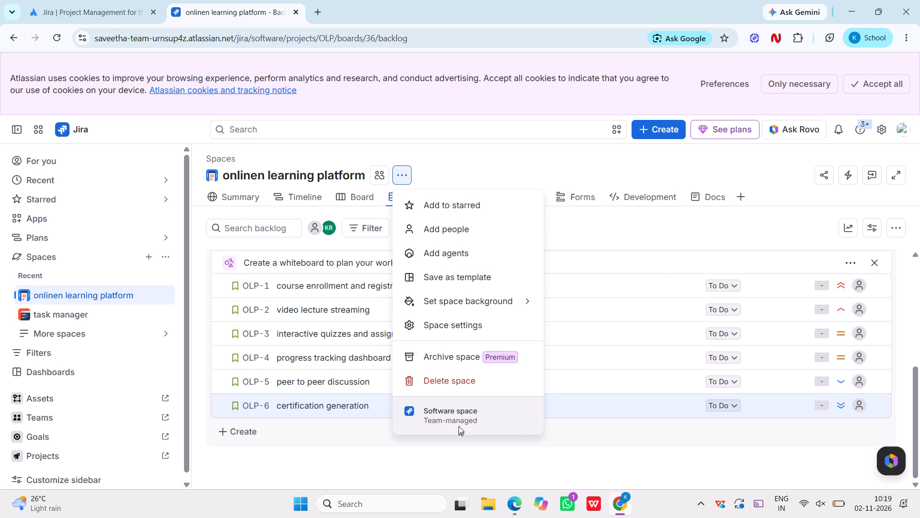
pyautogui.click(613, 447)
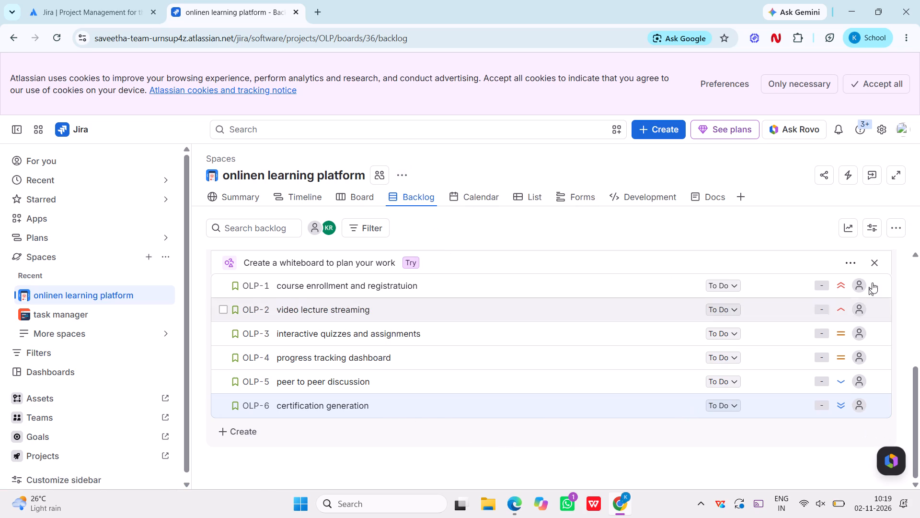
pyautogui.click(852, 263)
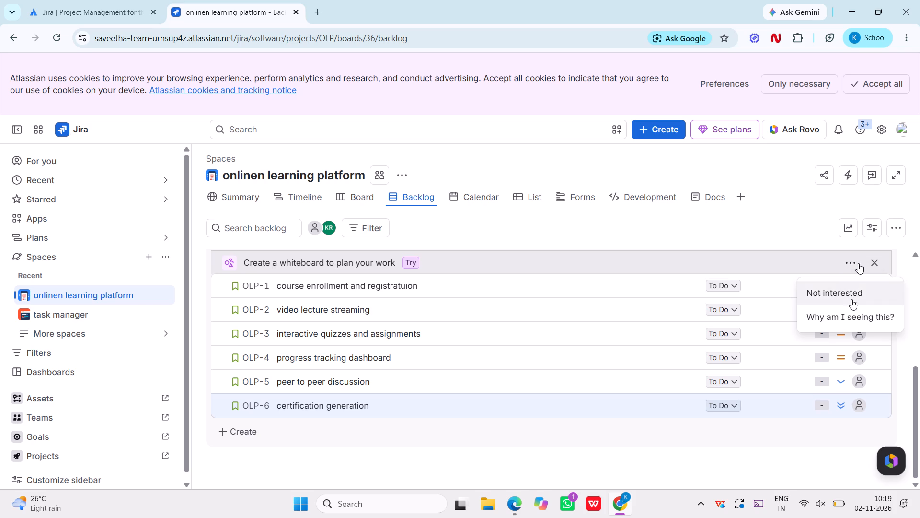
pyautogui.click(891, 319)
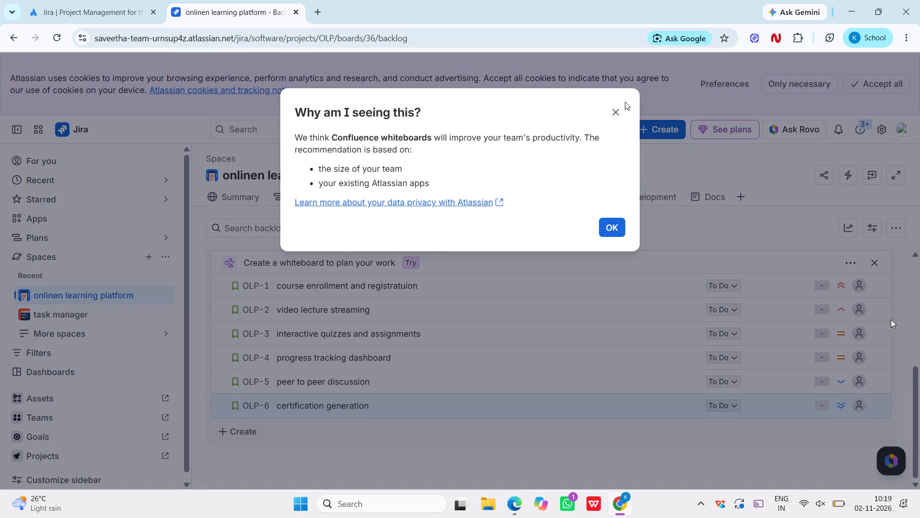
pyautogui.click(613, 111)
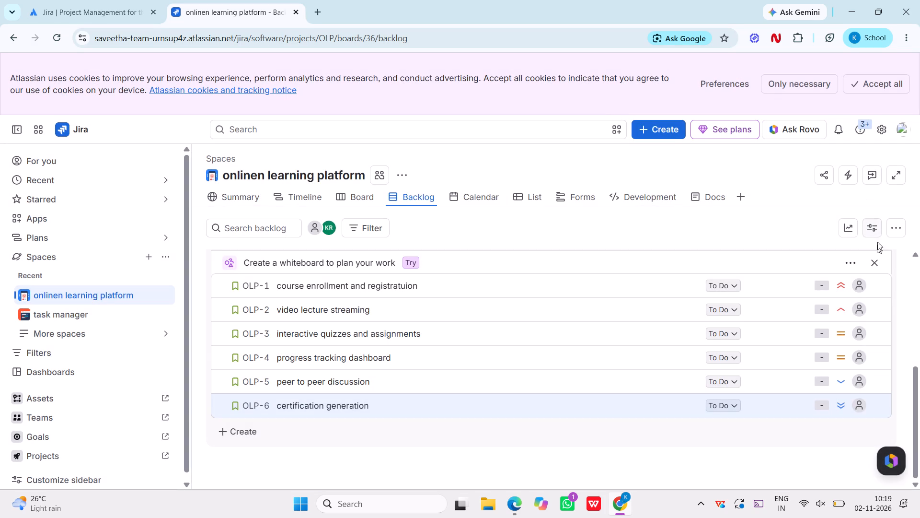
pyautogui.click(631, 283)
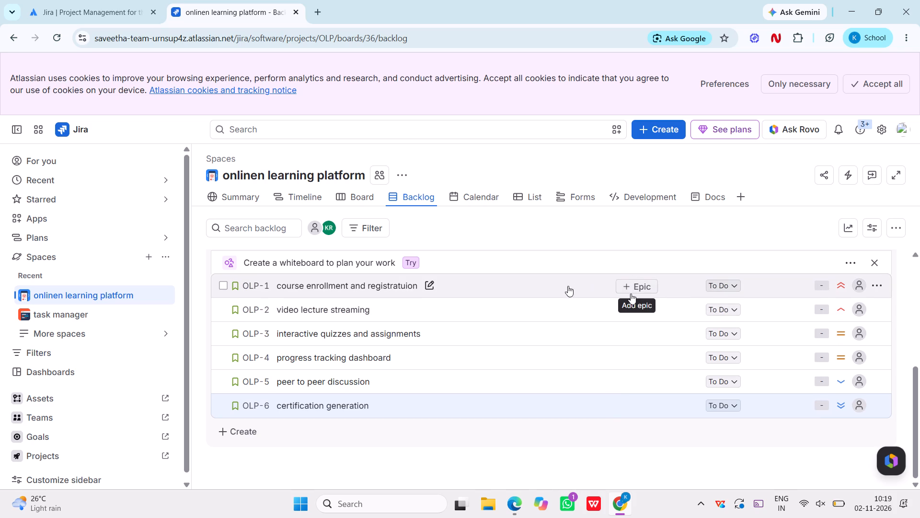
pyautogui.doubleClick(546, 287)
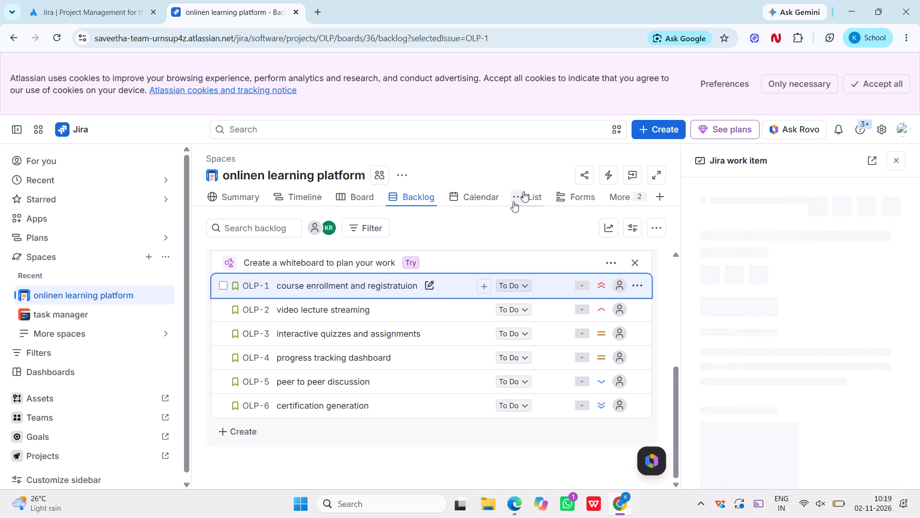
# Show the space's stories in the List view and examine their assignee, reporter, priority, status and date columns.
pyautogui.click(529, 189)
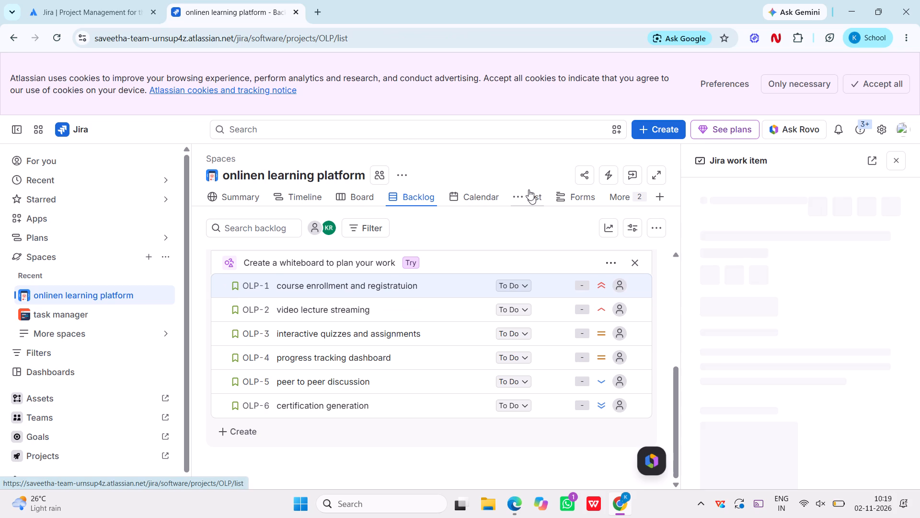
pyautogui.doubleClick(532, 194)
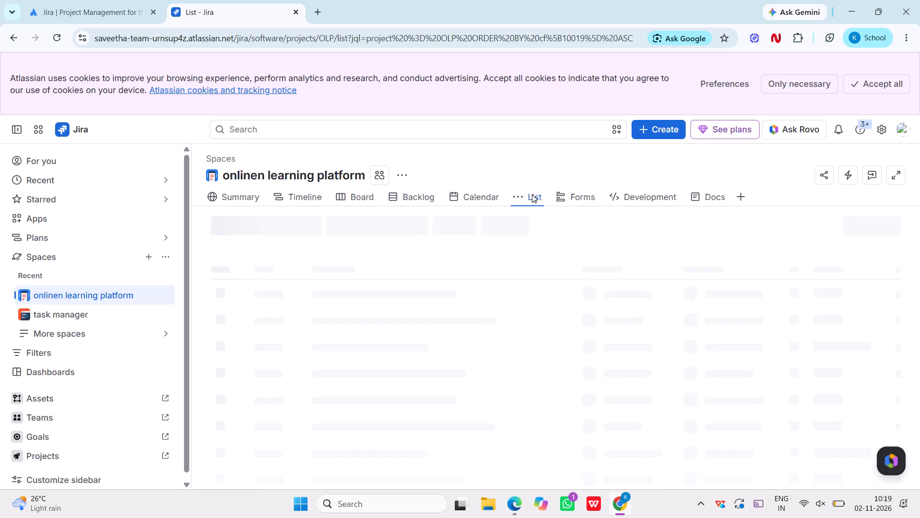
pyautogui.hscroll(-3, 581, 321)
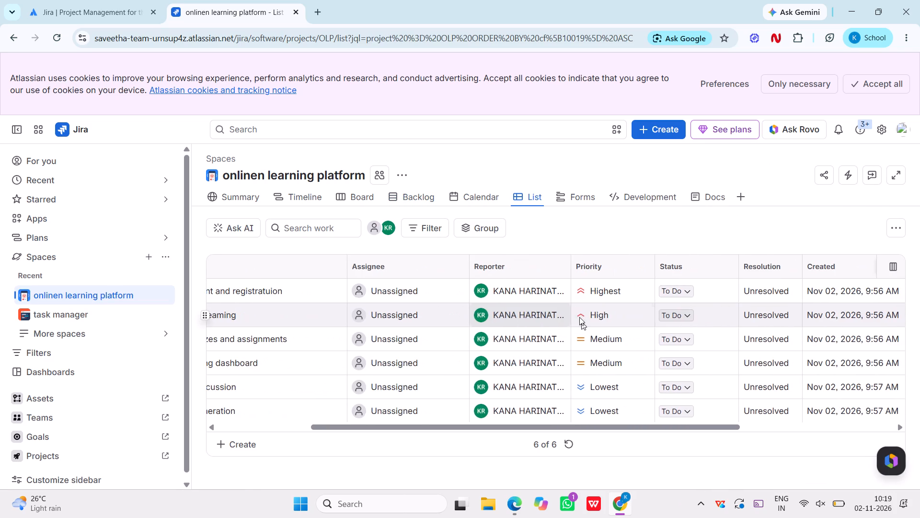
pyautogui.hscroll(-8, 581, 321)
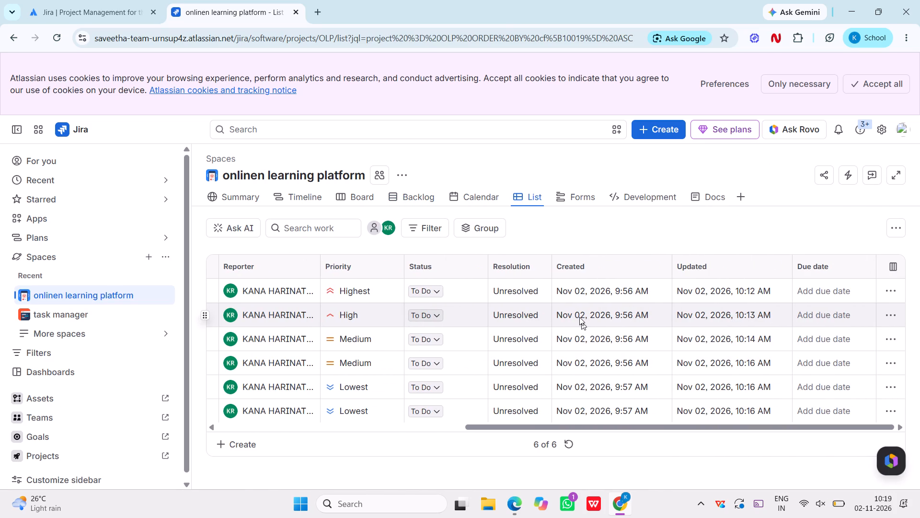
pyautogui.hscroll(7, 560, 330)
pyautogui.hscroll(-2, 560, 330)
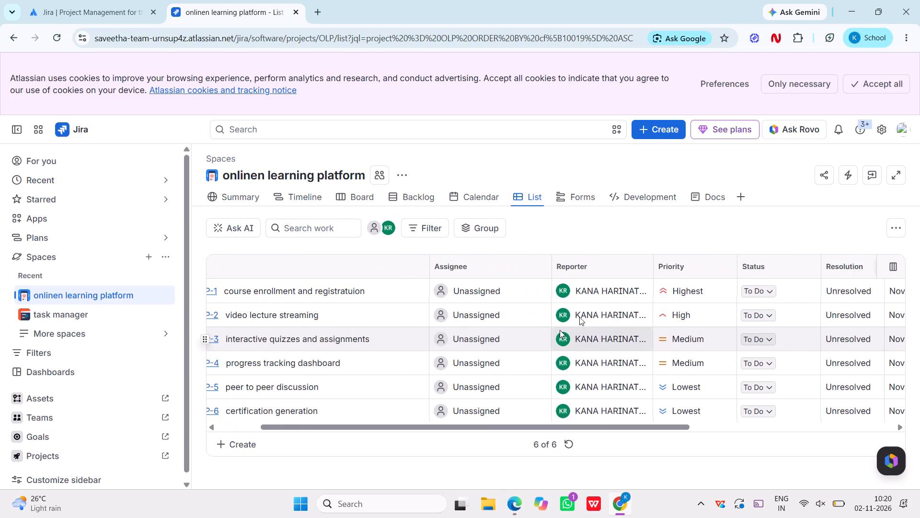
pyautogui.hscroll(-1, 579, 317)
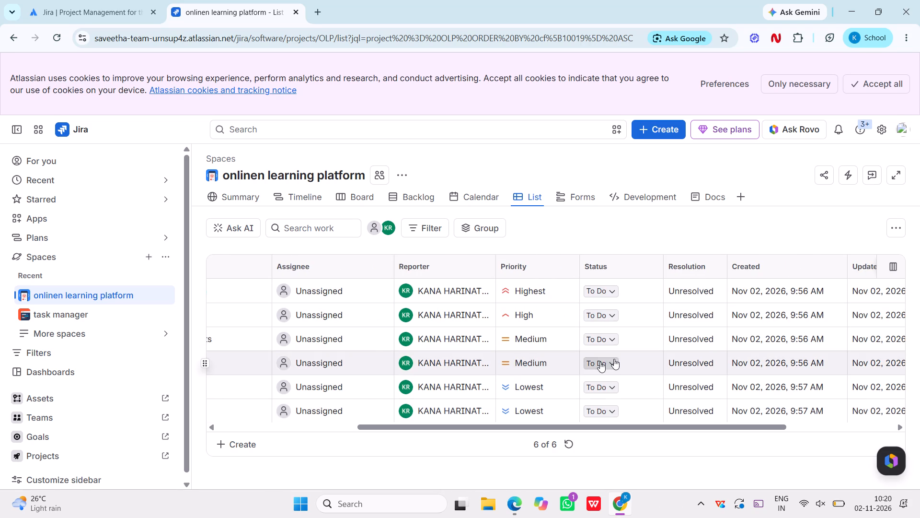
pyautogui.hscroll(-1, 614, 359)
pyautogui.scroll(1, 665, 330)
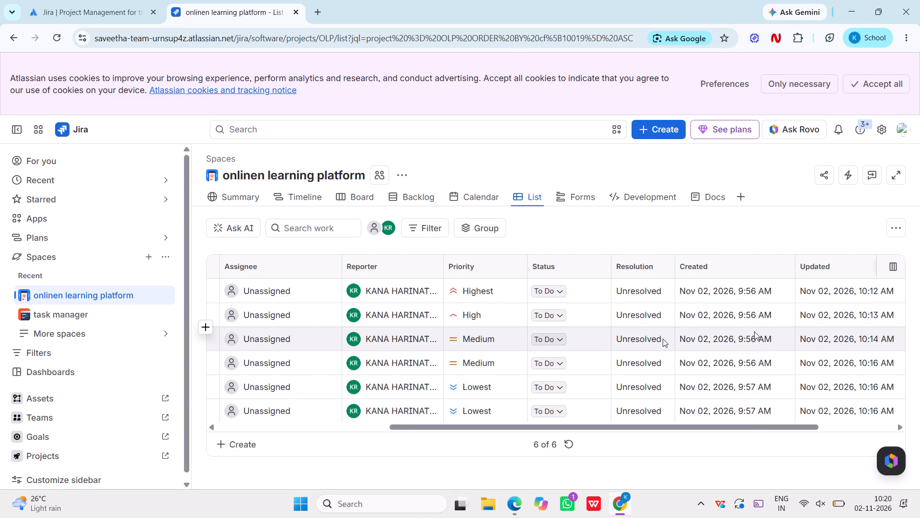
pyautogui.hscroll(-4, 757, 331)
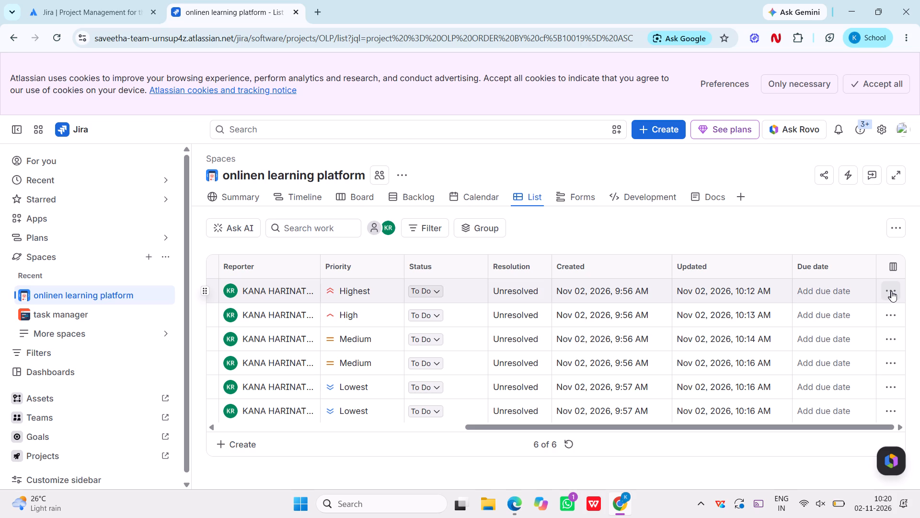
# Open the "course enrollment and registratuion" work item from the list in its full view.
pyautogui.click(891, 291)
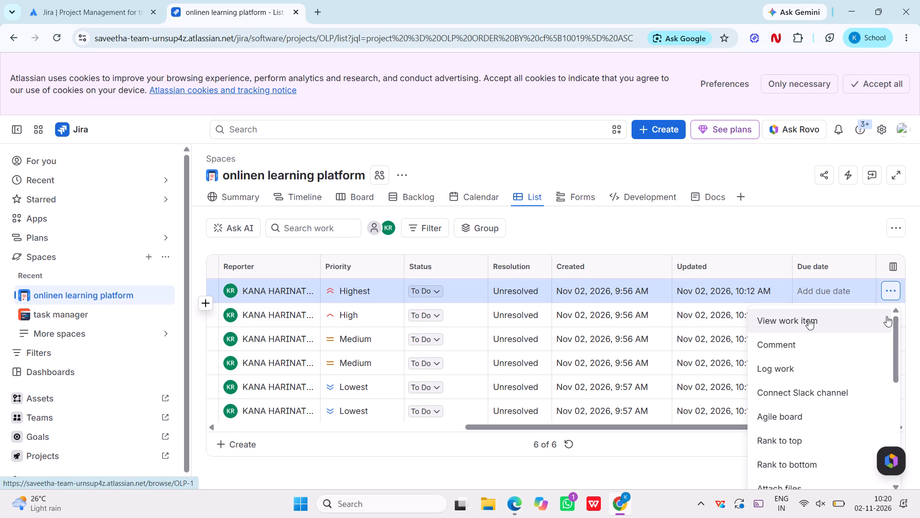
pyautogui.click(808, 319)
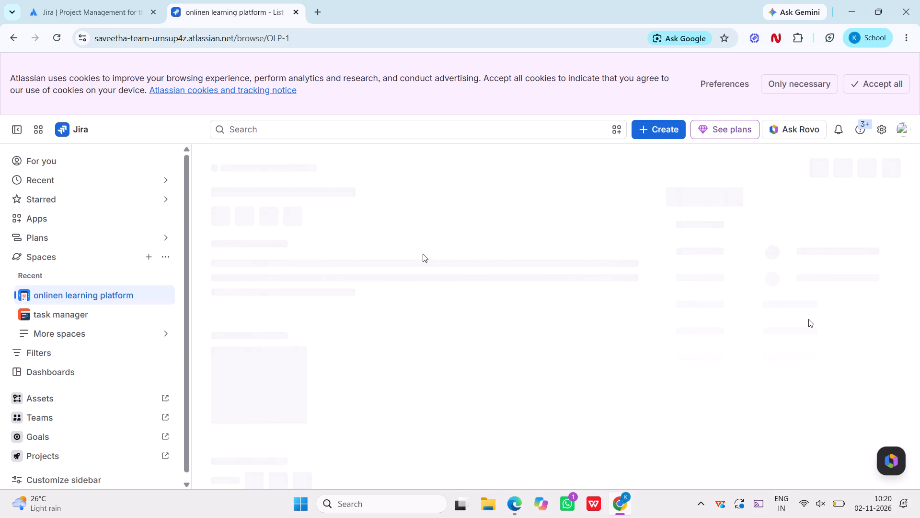
pyautogui.hscroll(-4, 423, 254)
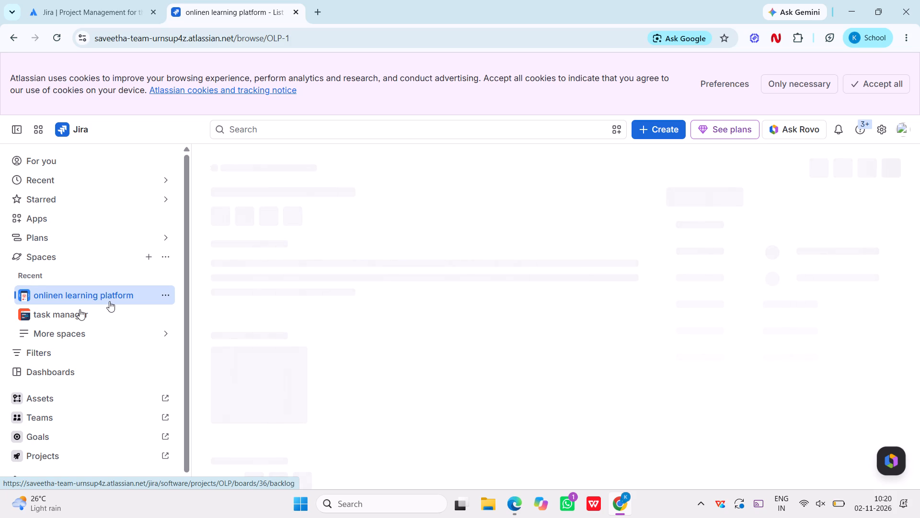
pyautogui.scroll(-1, 300, 296)
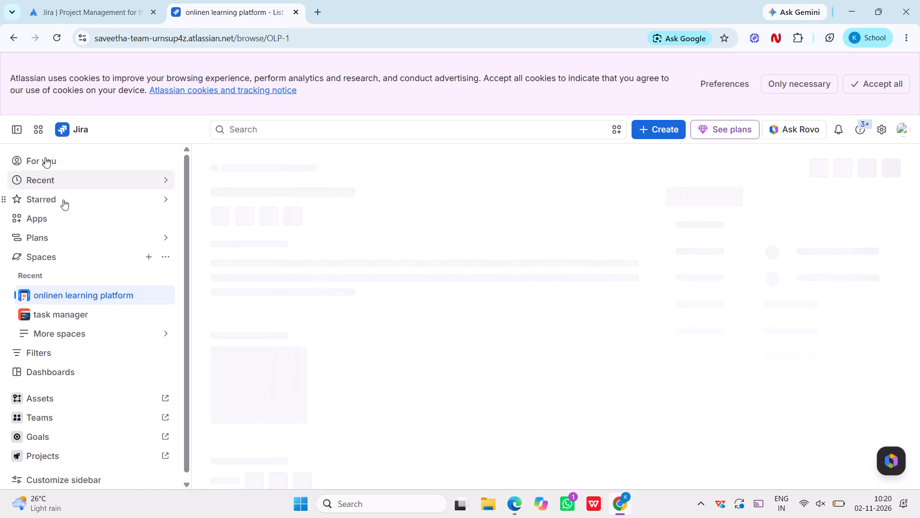
# Reopen the "course enrollment and registratuion" work item from the space's List view and review its key details and sections.
pyautogui.click(116, 295)
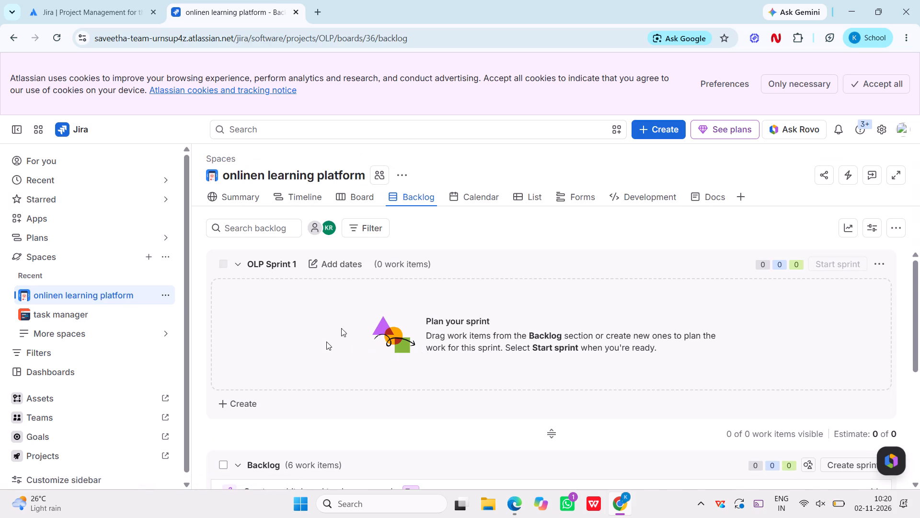
pyautogui.click(530, 196)
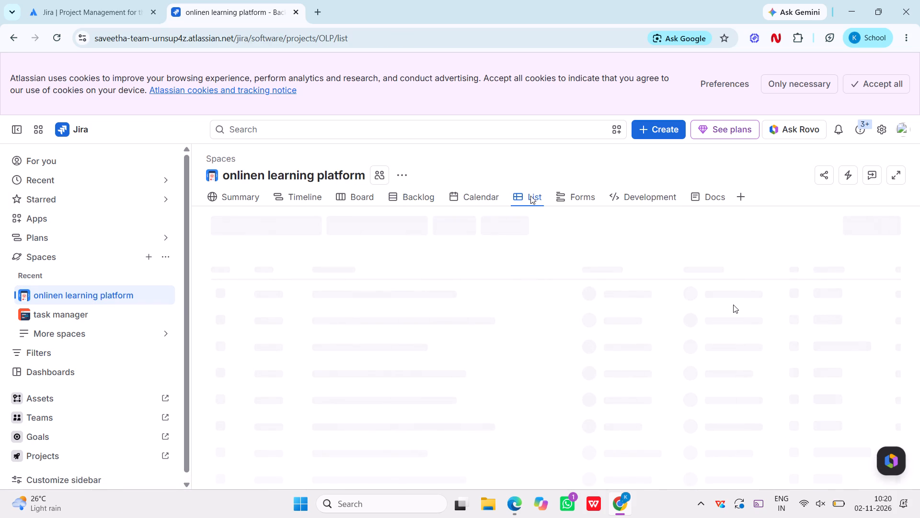
pyautogui.scroll(-1, 723, 354)
pyautogui.hscroll(-3, 679, 369)
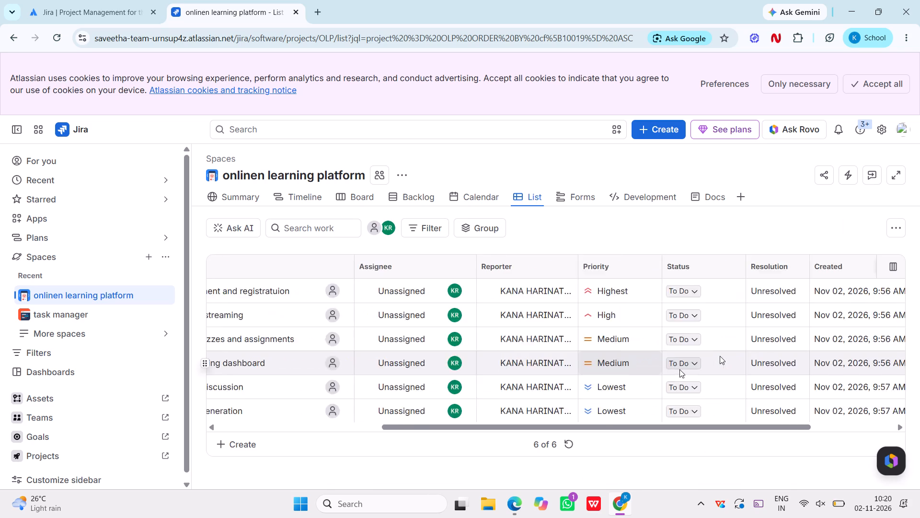
pyautogui.hscroll(-2, 720, 356)
pyautogui.hscroll(-7, 679, 369)
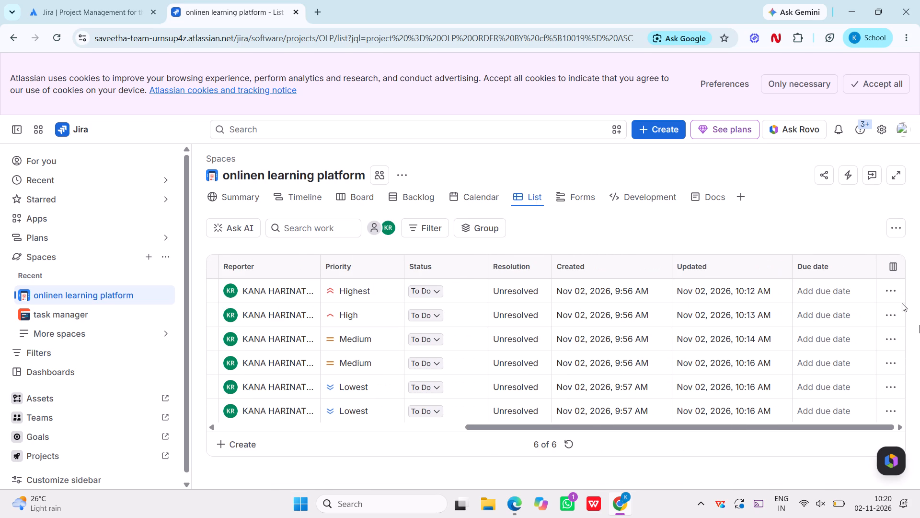
pyautogui.click(888, 293)
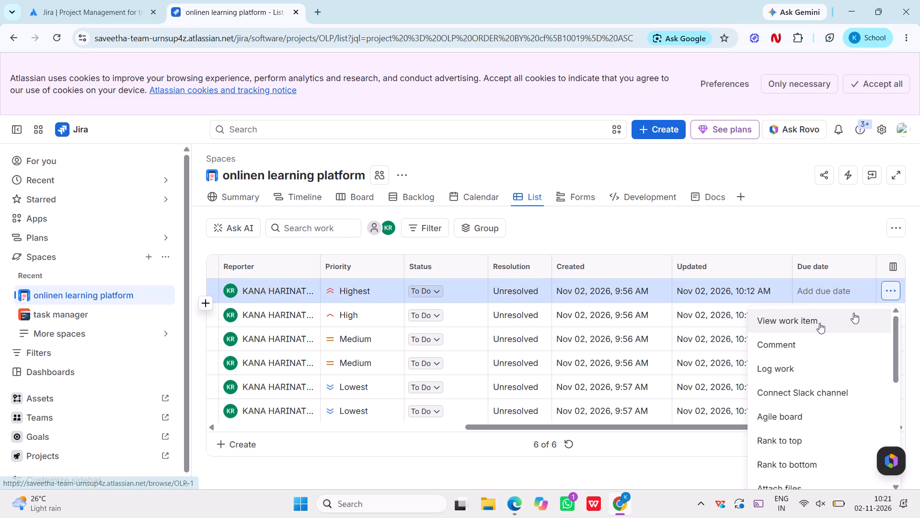
pyautogui.click(819, 323)
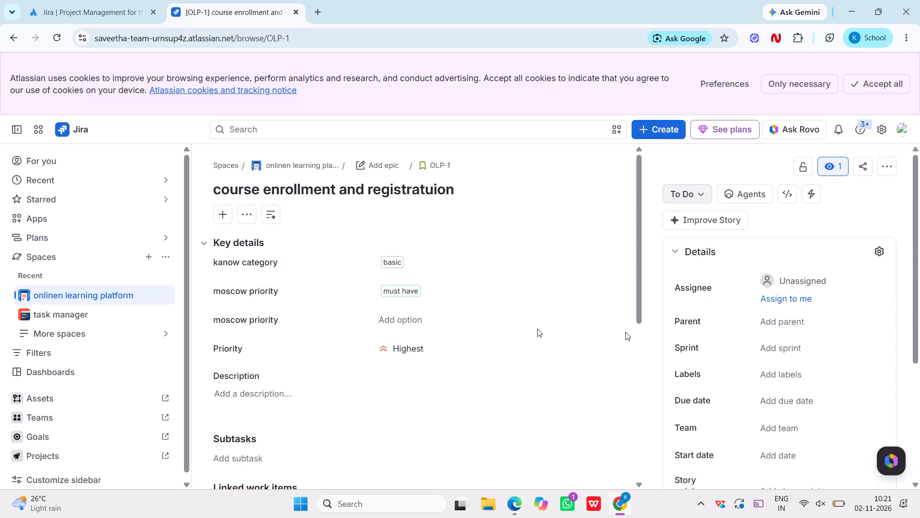
pyautogui.scroll(3, 512, 318)
pyautogui.scroll(-2, 395, 333)
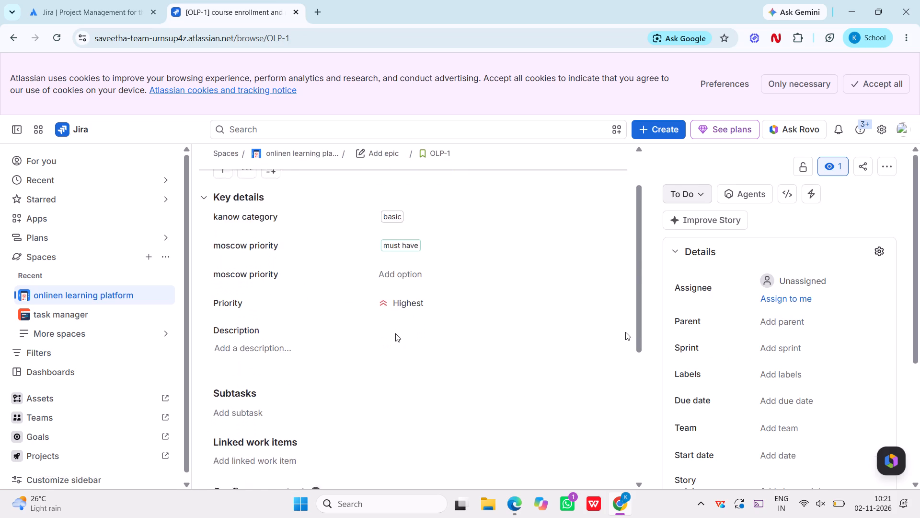
pyautogui.scroll(-2, 625, 332)
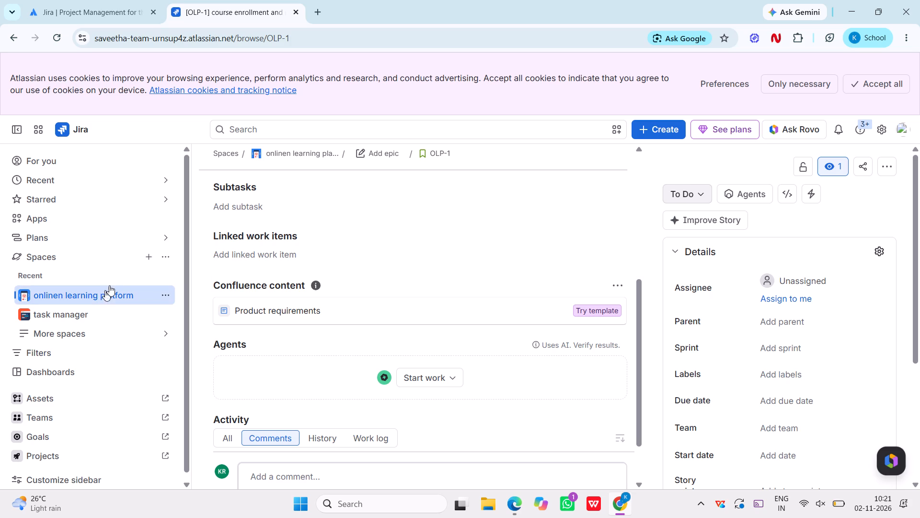
# Return to the "onlinen learning platform" space's List view and check which columns it shows, through to the due date.
pyautogui.click(103, 296)
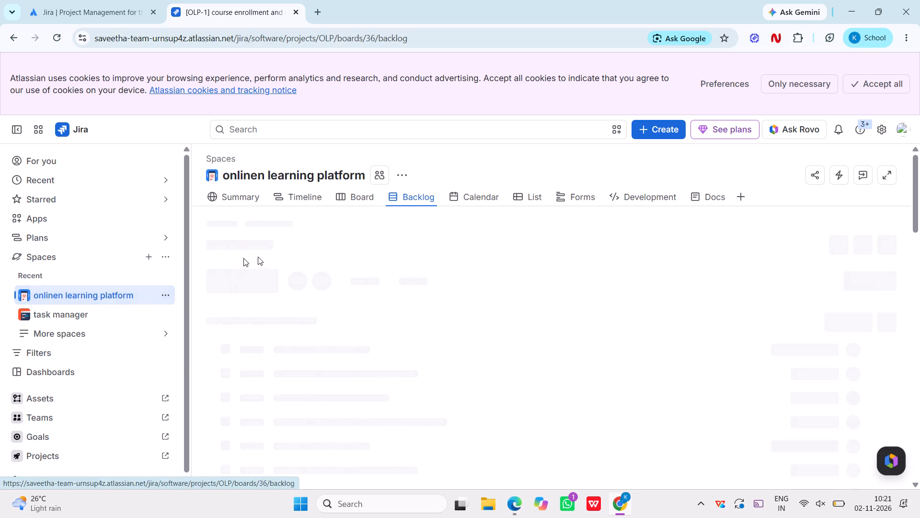
pyautogui.click(526, 193)
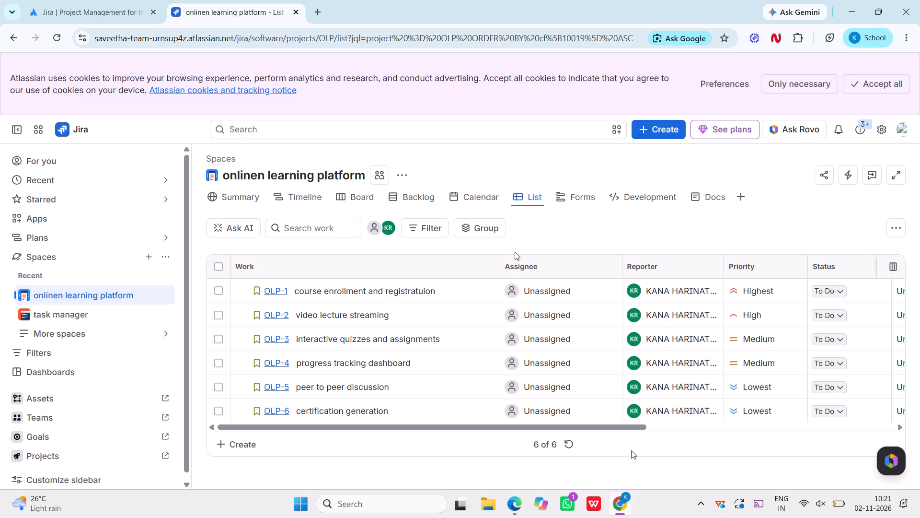
pyautogui.click(621, 426)
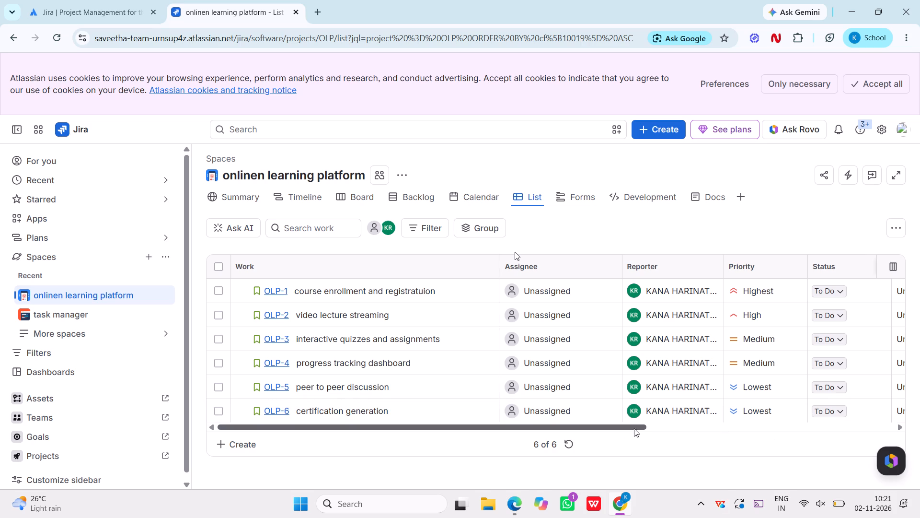
pyautogui.hscroll(-11, 758, 325)
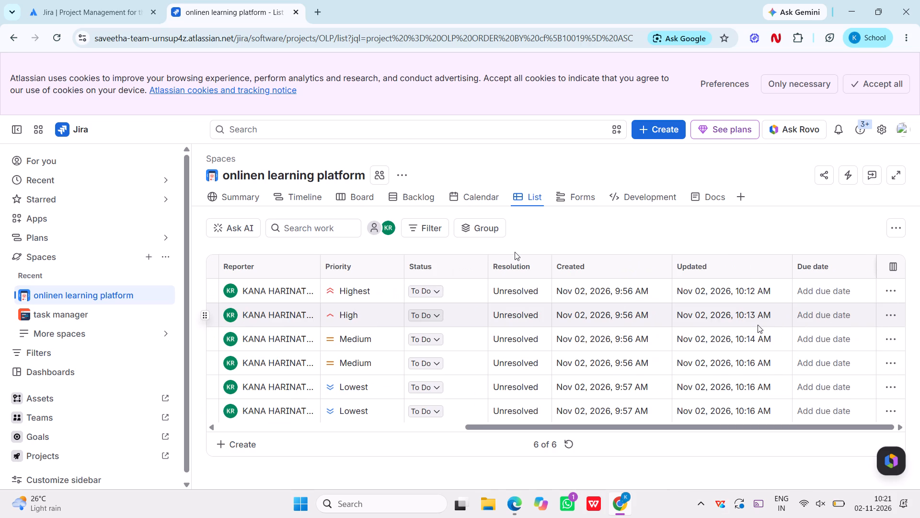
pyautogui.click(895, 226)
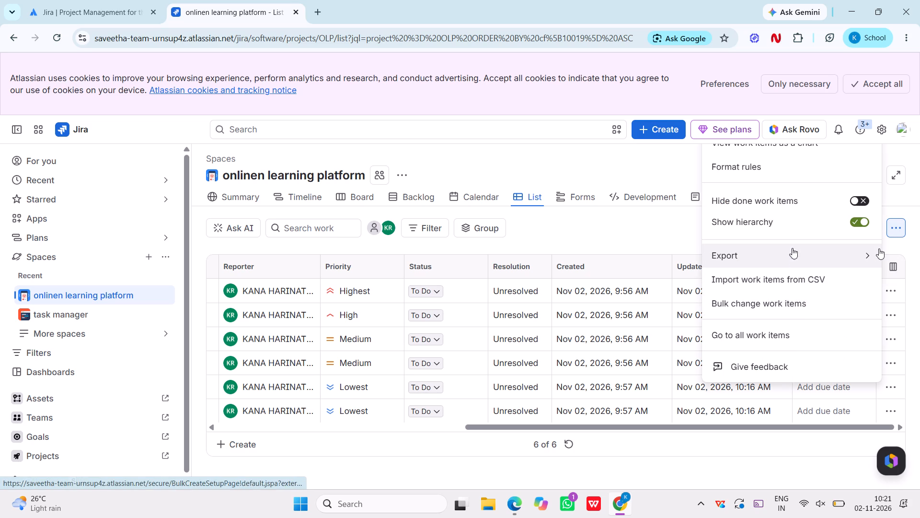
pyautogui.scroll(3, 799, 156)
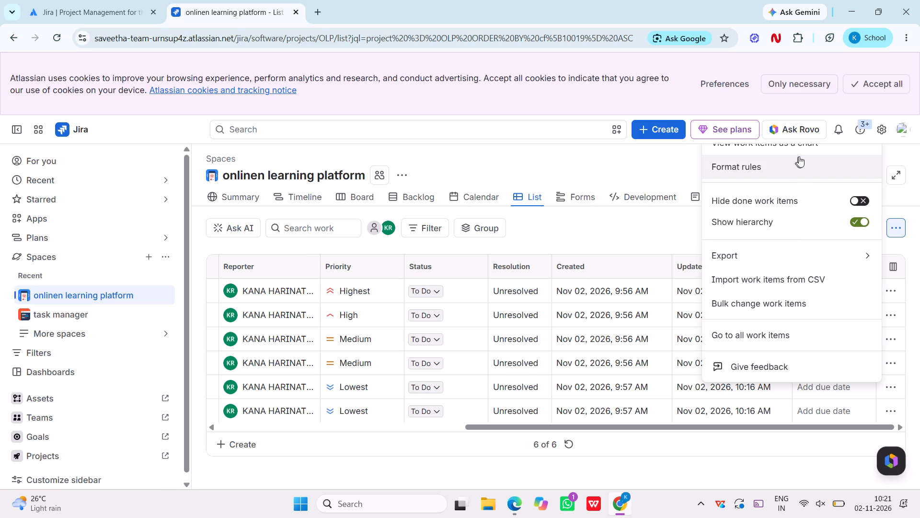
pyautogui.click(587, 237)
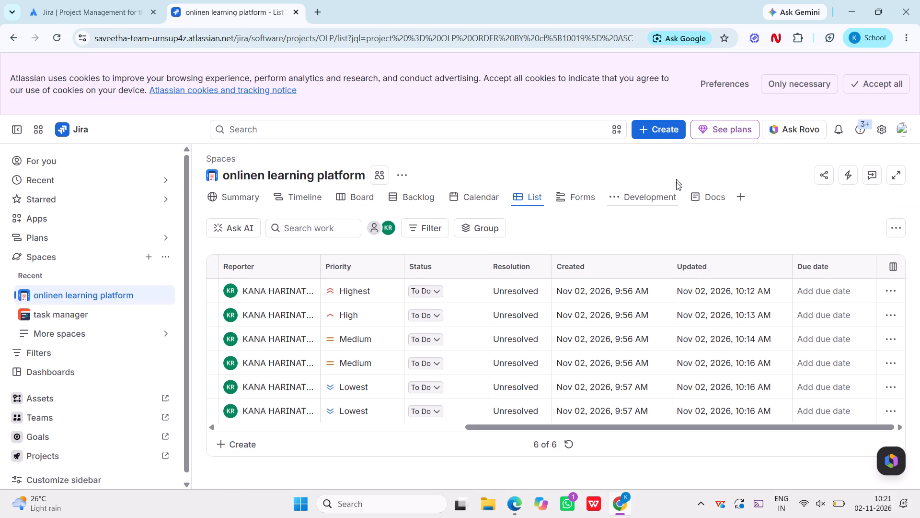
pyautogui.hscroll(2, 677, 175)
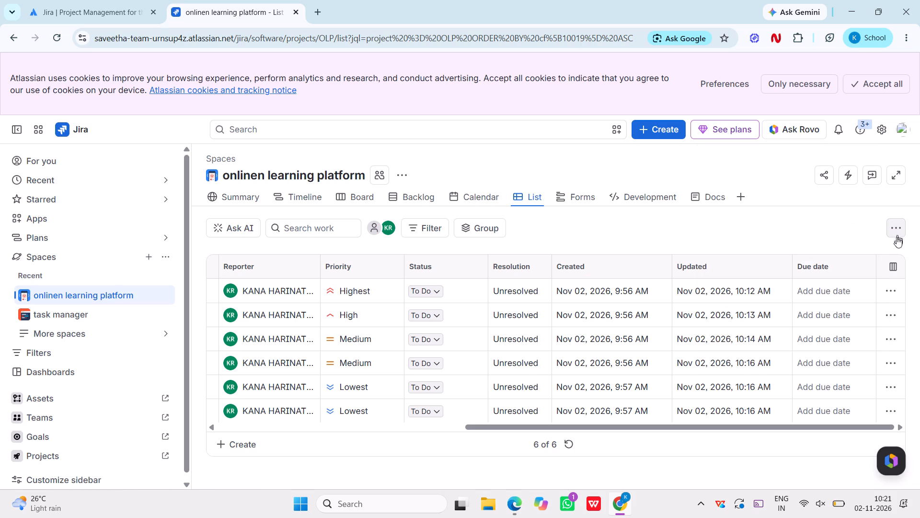
# Turn on hiding of done work items in the List view.
pyautogui.click(897, 231)
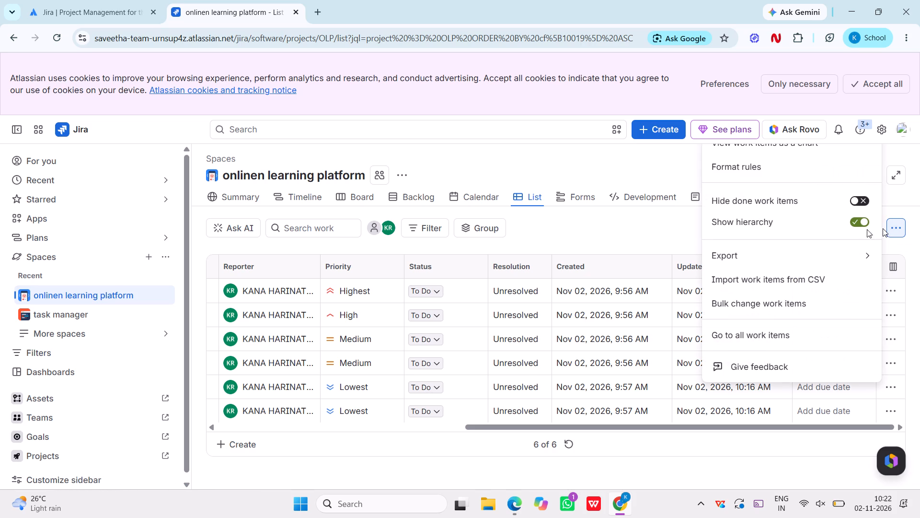
pyautogui.click(863, 201)
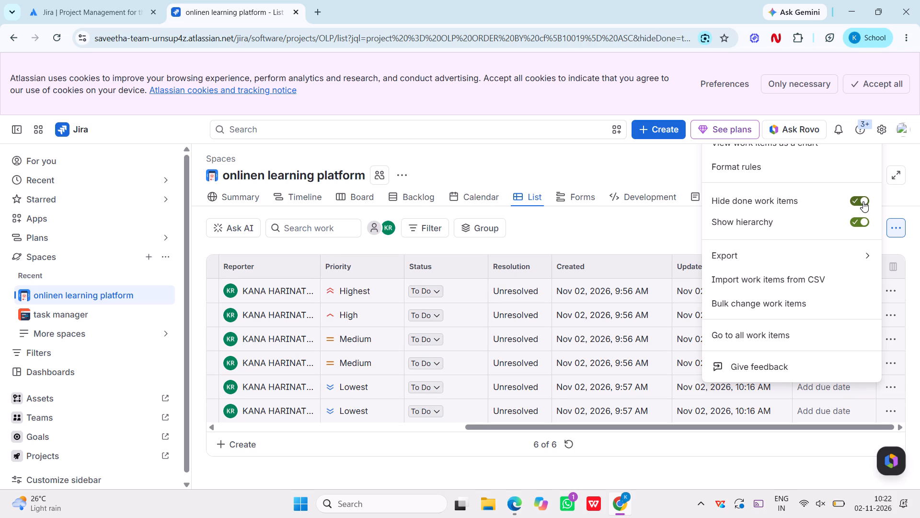
pyautogui.click(672, 232)
pyautogui.hscroll(-5, 870, 329)
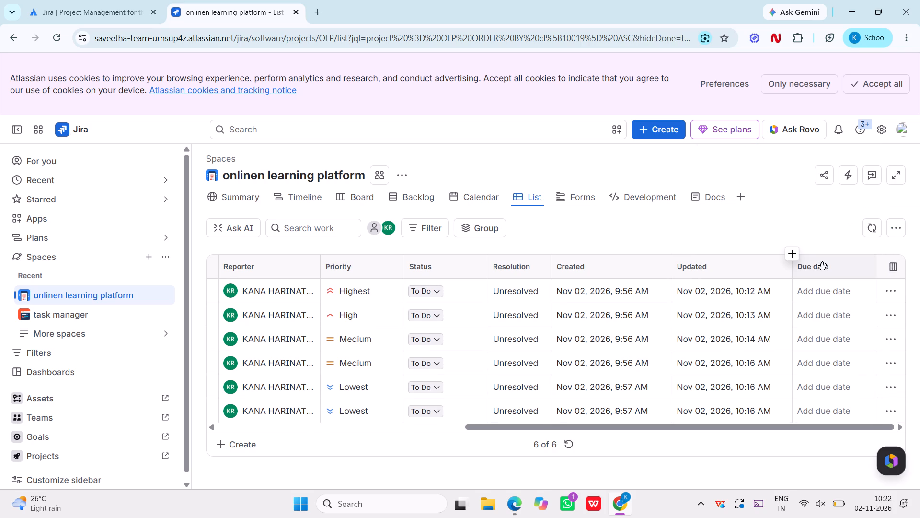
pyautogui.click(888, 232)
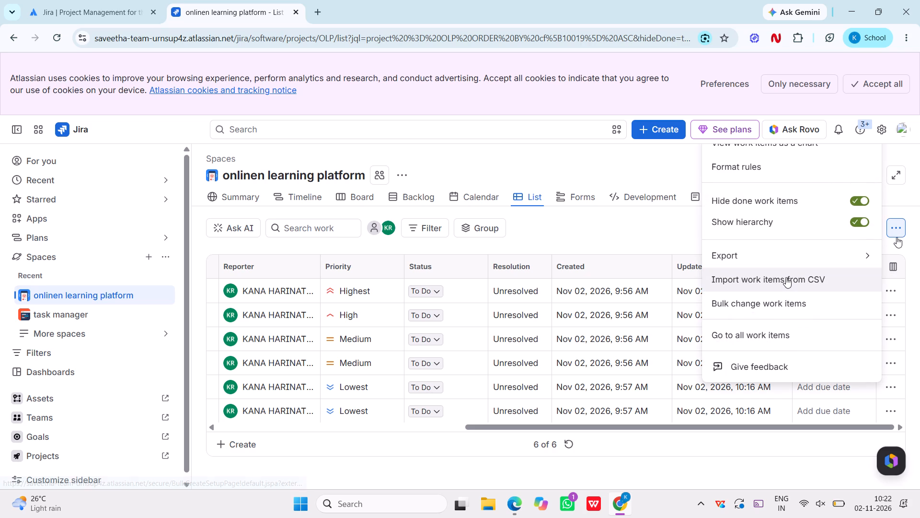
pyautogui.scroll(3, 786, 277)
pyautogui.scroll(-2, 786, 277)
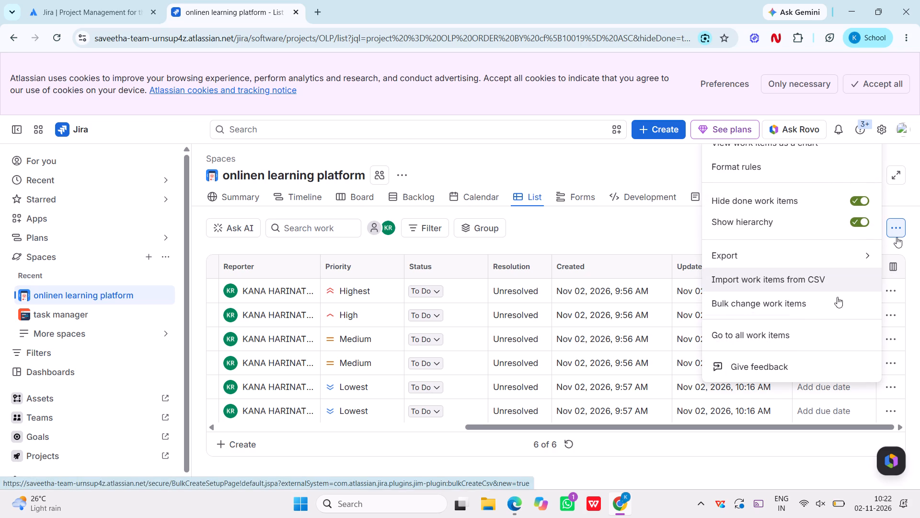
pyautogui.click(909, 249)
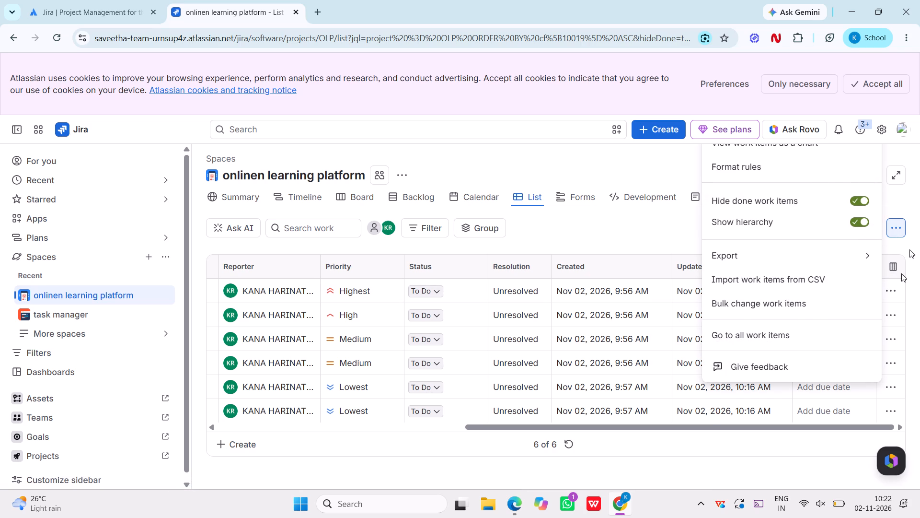
# Add the kanow category and moscow priority columns to the List view and review each story's values in them.
pyautogui.click(891, 269)
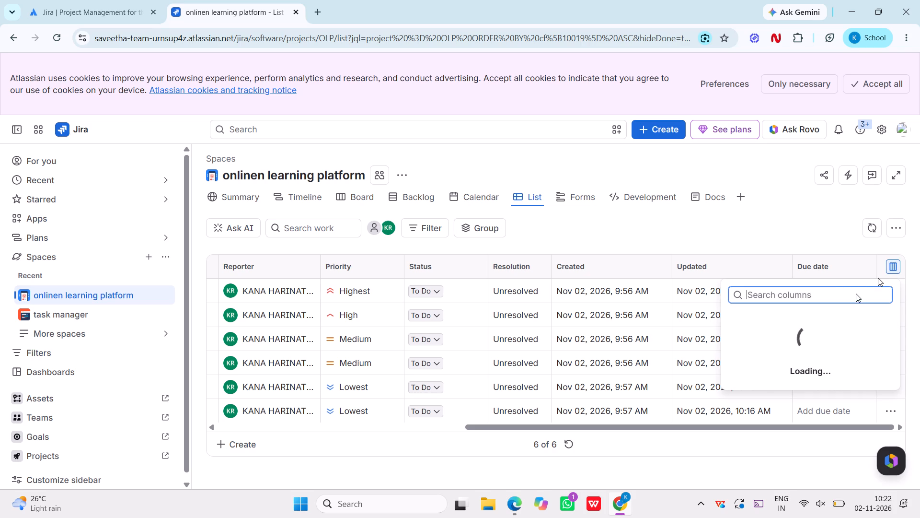
pyautogui.scroll(-3, 805, 370)
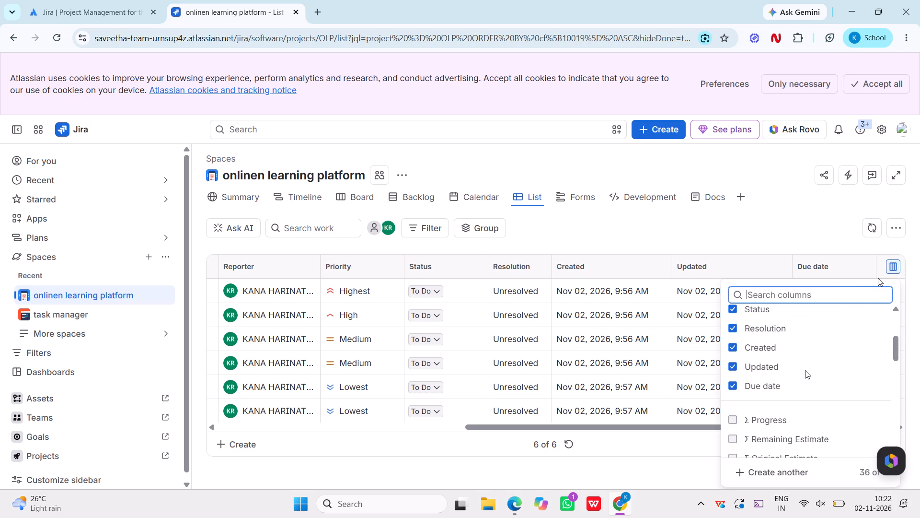
pyautogui.scroll(-6, 805, 370)
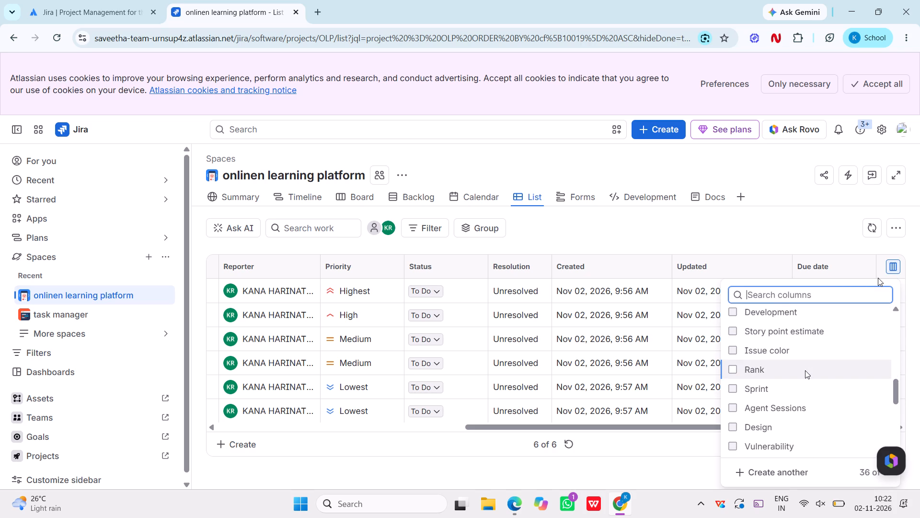
pyautogui.scroll(-5, 805, 370)
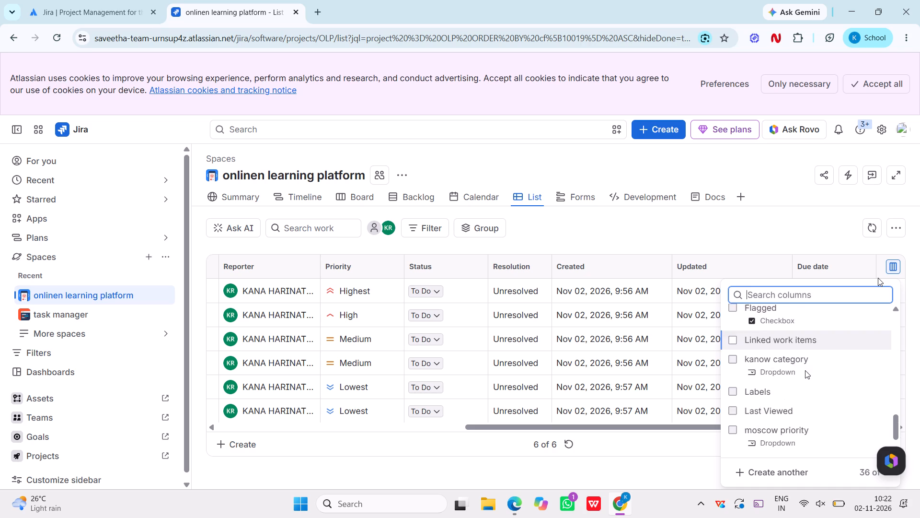
pyautogui.scroll(-1, 878, 278)
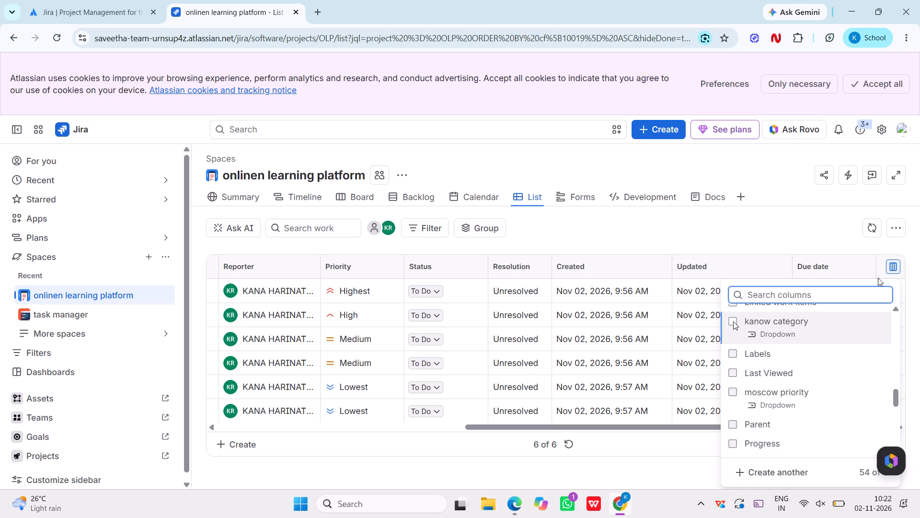
pyautogui.click(733, 321)
pyautogui.click(730, 392)
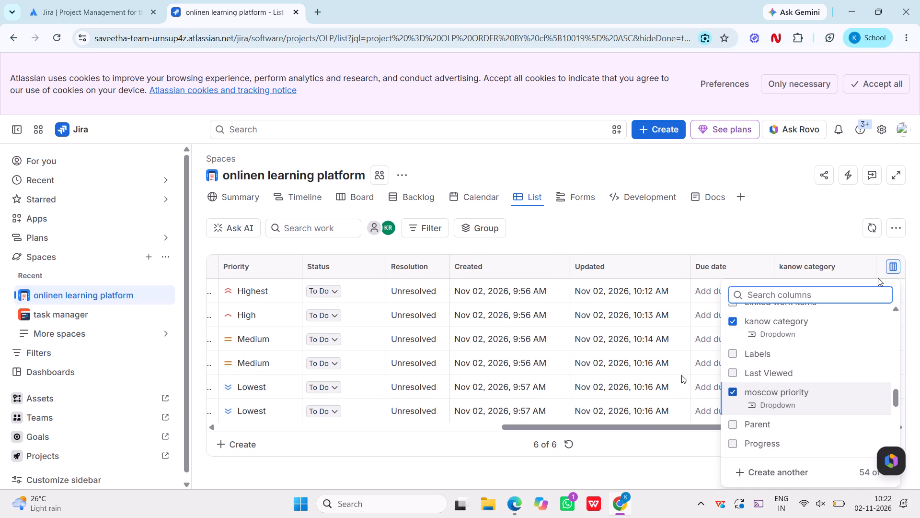
pyautogui.click(738, 231)
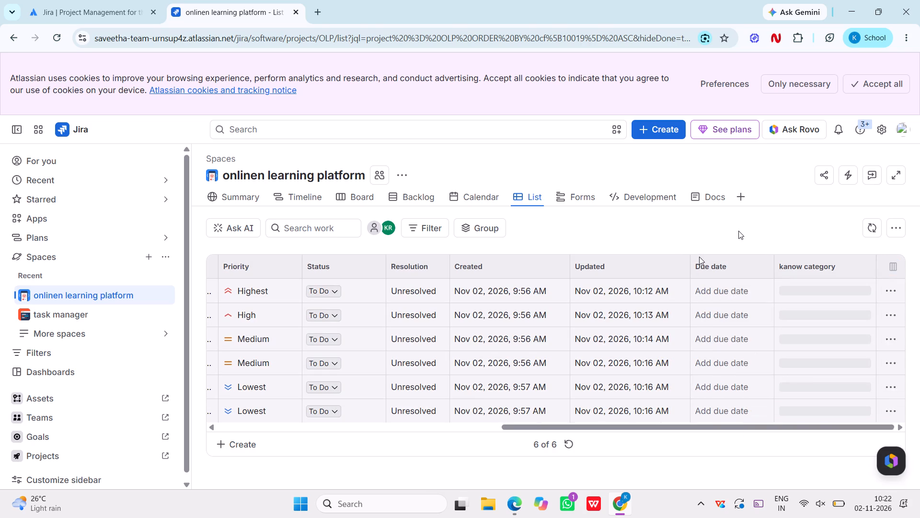
pyautogui.moveTo(721, 423); pyautogui.dragTo(699, 257)
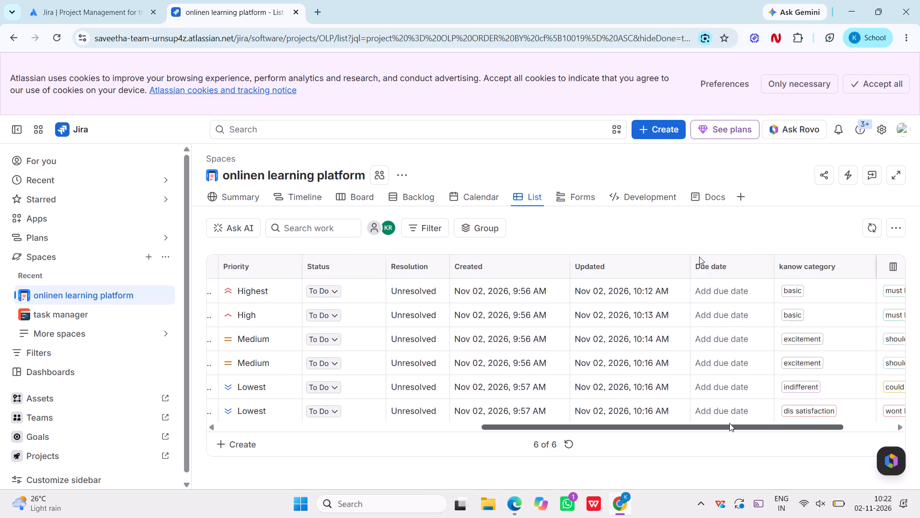
pyautogui.moveTo(699, 257); pyautogui.dragTo(919, 432)
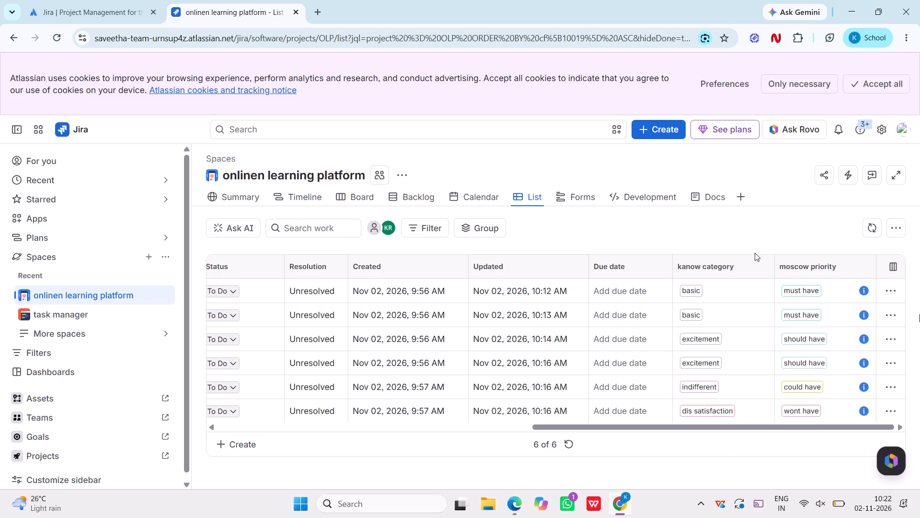
pyautogui.scroll(-2, 755, 253)
pyautogui.scroll(2, 519, 359)
# Review the stories across all List view columns, from work name and priority through to kanow category and moscow priority.
pyautogui.hscroll(-1, 555, 327)
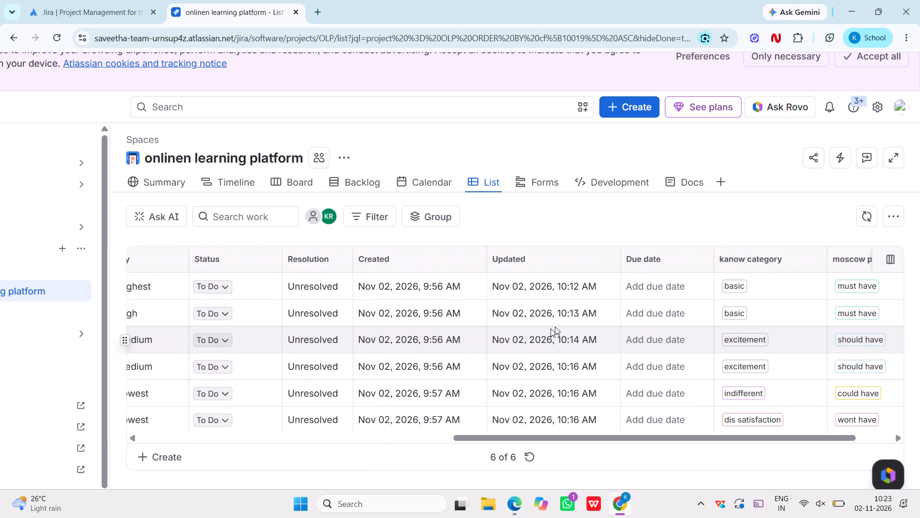
pyautogui.hscroll(10, 555, 327)
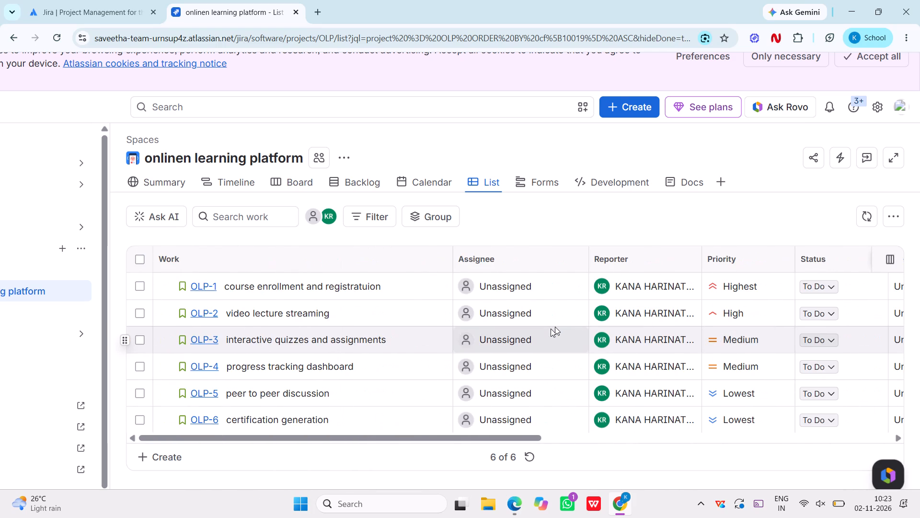
pyautogui.hscroll(4, 555, 327)
pyautogui.hscroll(-5, 555, 327)
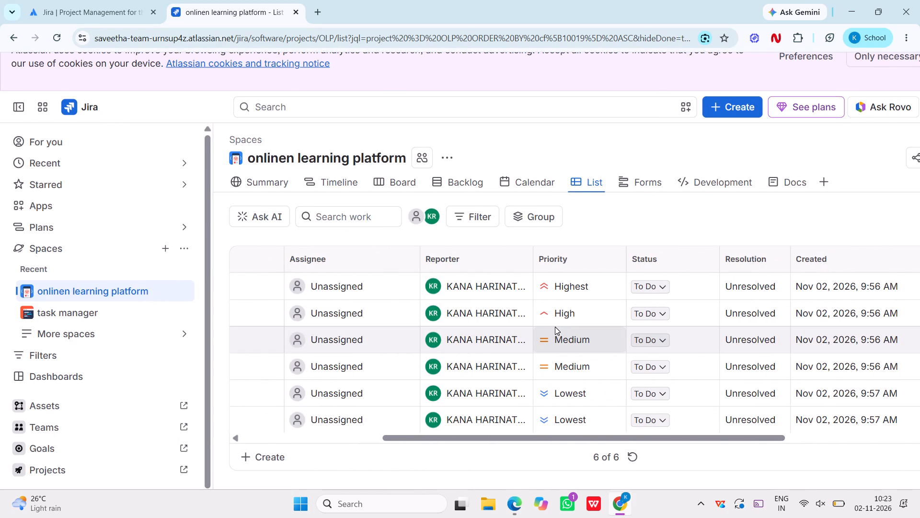
pyautogui.hscroll(-8, 555, 327)
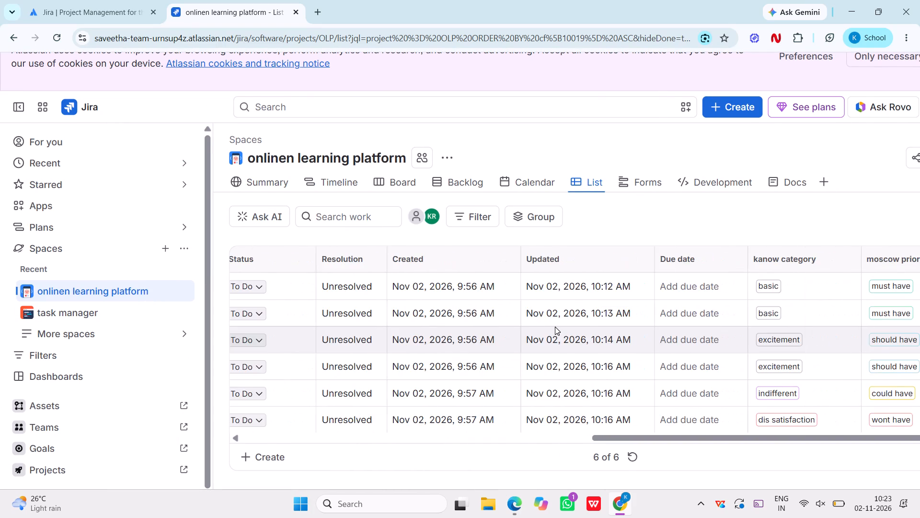
pyautogui.hscroll(-7, 555, 327)
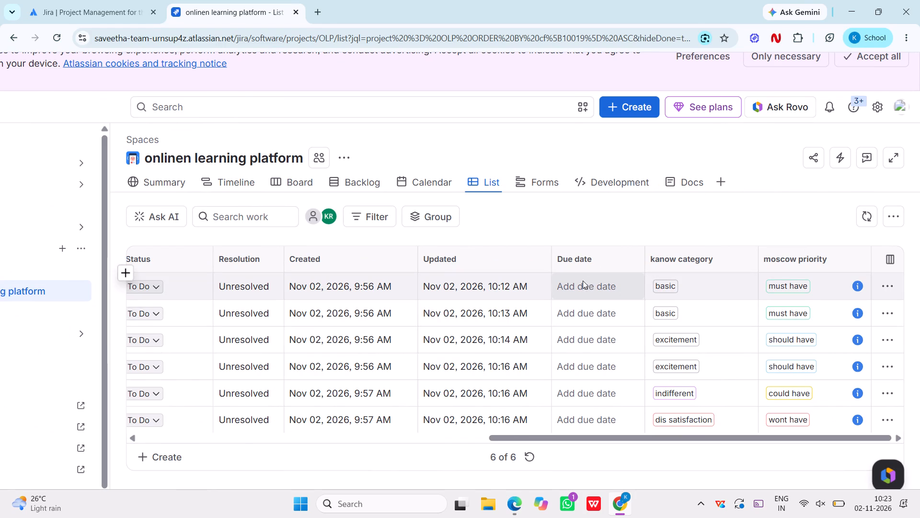
# Open the due date of the "course enrollment and registratuion" story for editing in the List view.
pyautogui.click(585, 287)
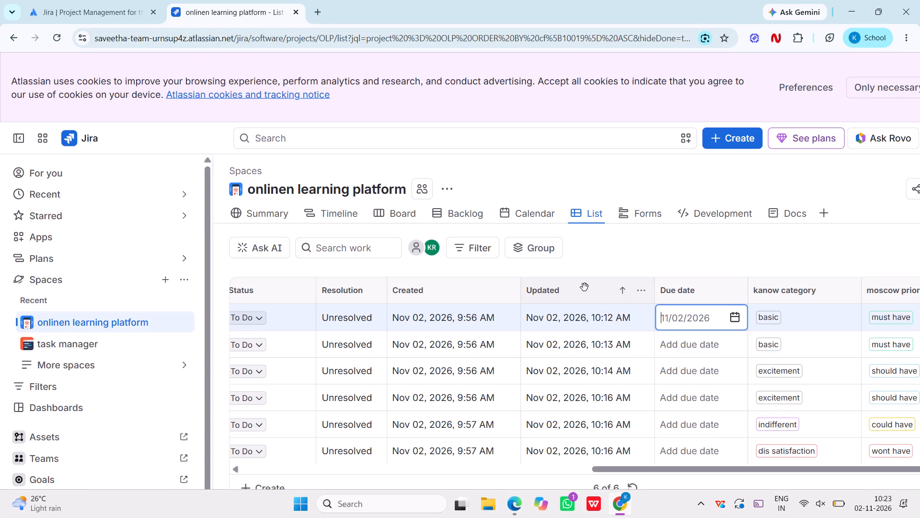
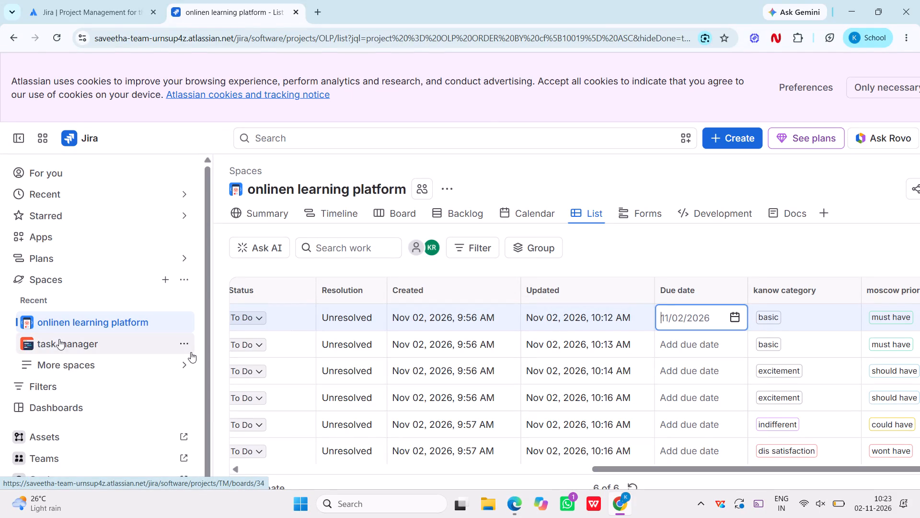
# Return to the onlinen learning platform backlog and open the details of the "course enrollment and registratuion" story.
pyautogui.click(71, 319)
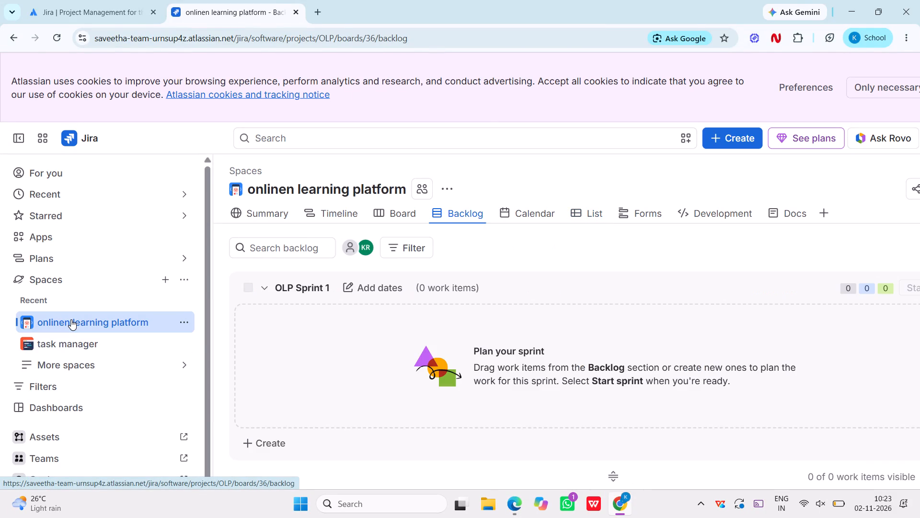
pyautogui.scroll(-3, 479, 341)
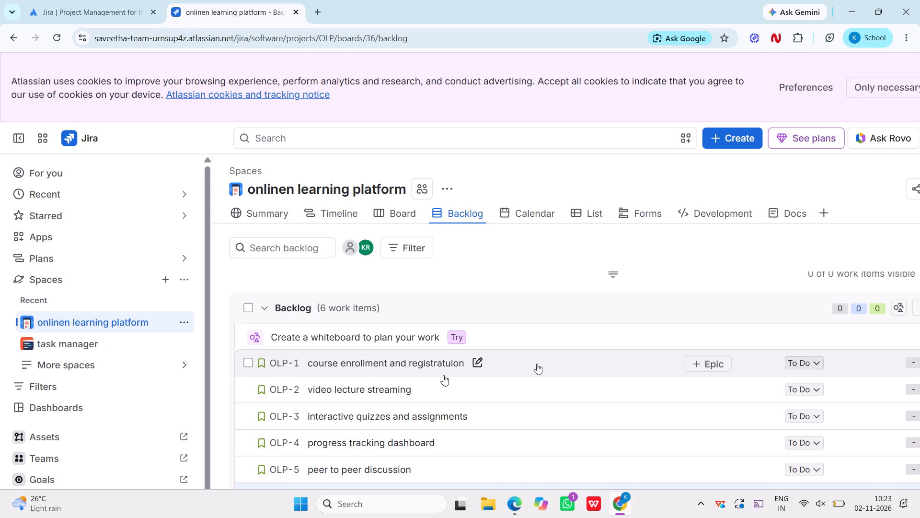
pyautogui.rightClick(537, 364)
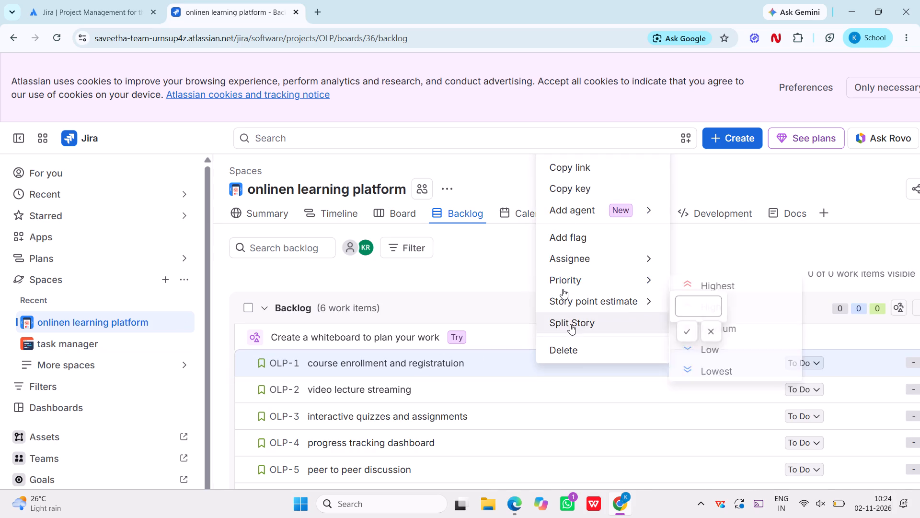
pyautogui.scroll(-2, 684, 353)
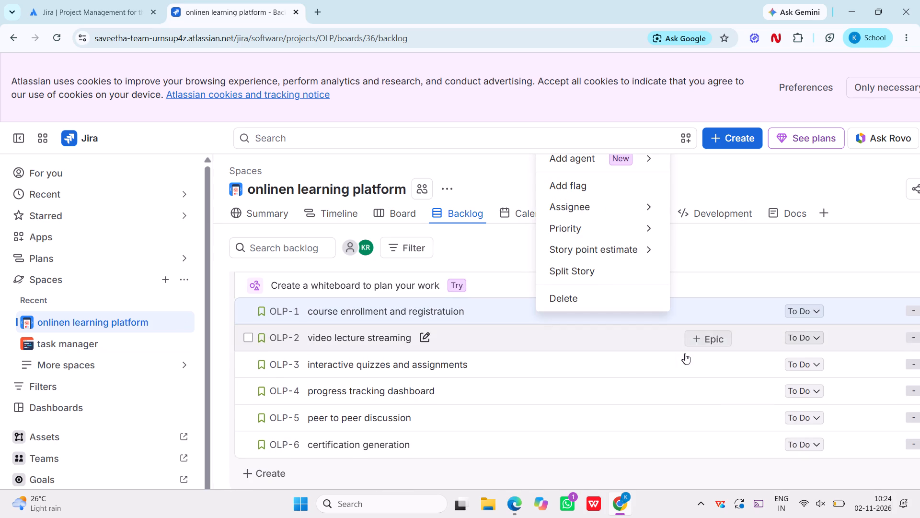
pyautogui.hscroll(-3, 822, 322)
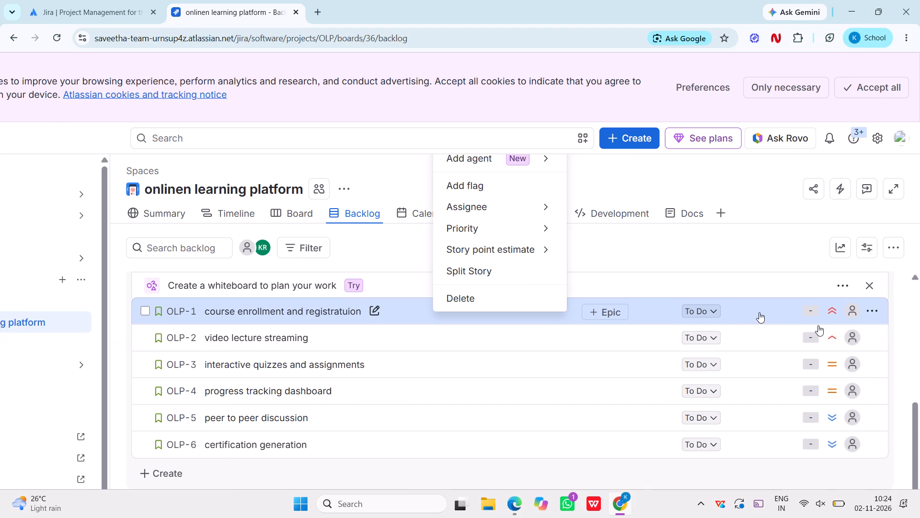
pyautogui.click(759, 312)
pyautogui.rightClick(759, 312)
pyautogui.rightClick(759, 312)
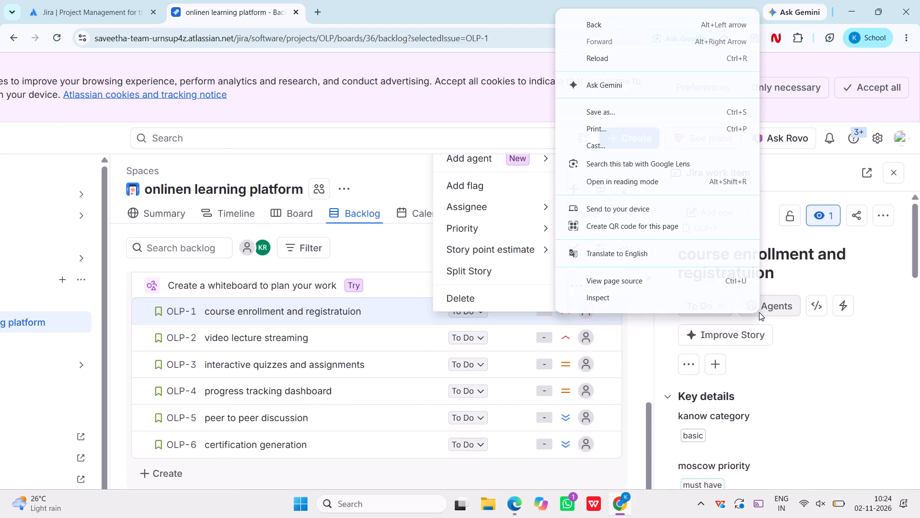
pyautogui.click(401, 150)
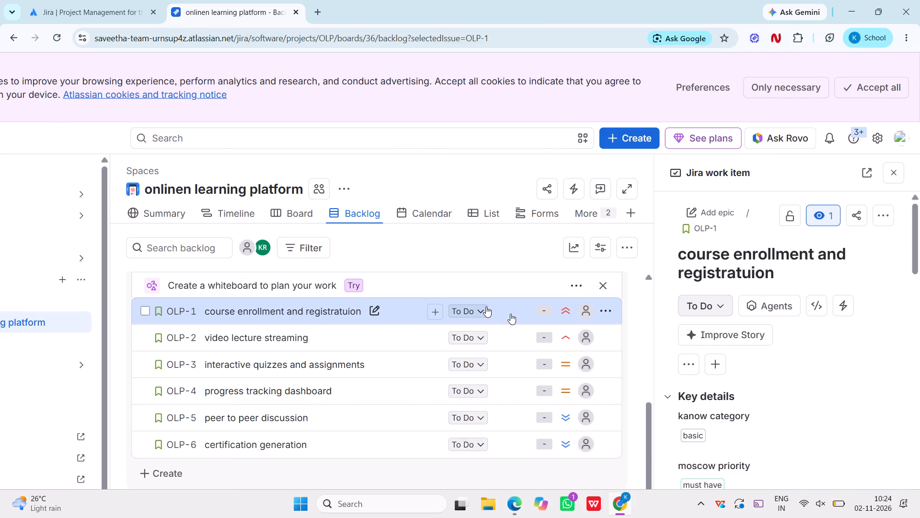
# Open the move options for the "course enrollment and registratuion" story in the backlog.
pyautogui.rightClick(518, 308)
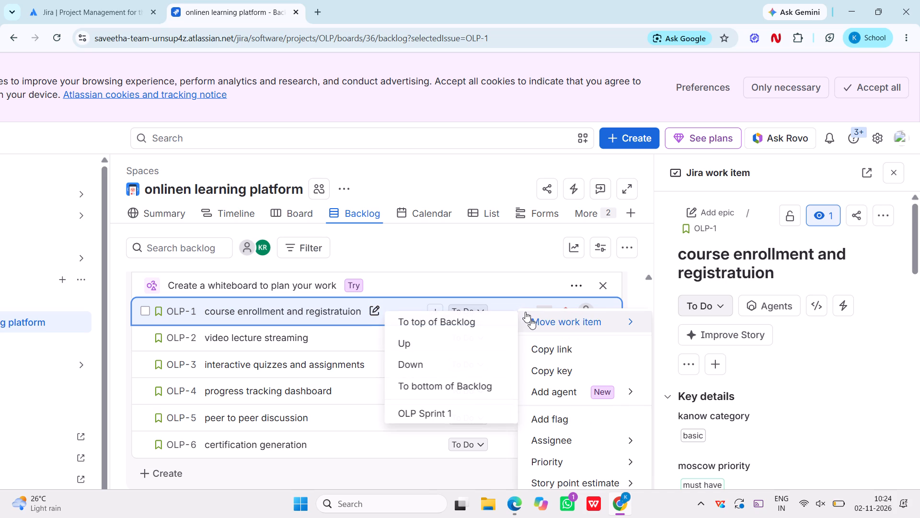
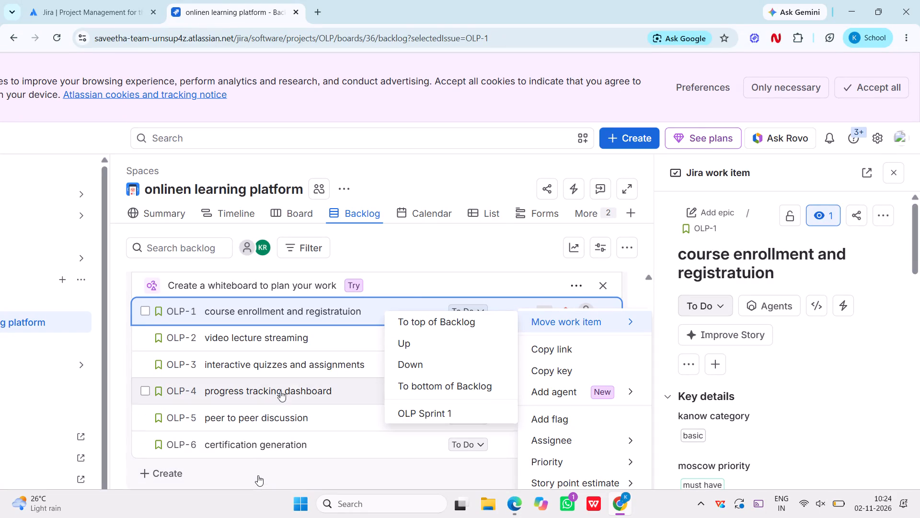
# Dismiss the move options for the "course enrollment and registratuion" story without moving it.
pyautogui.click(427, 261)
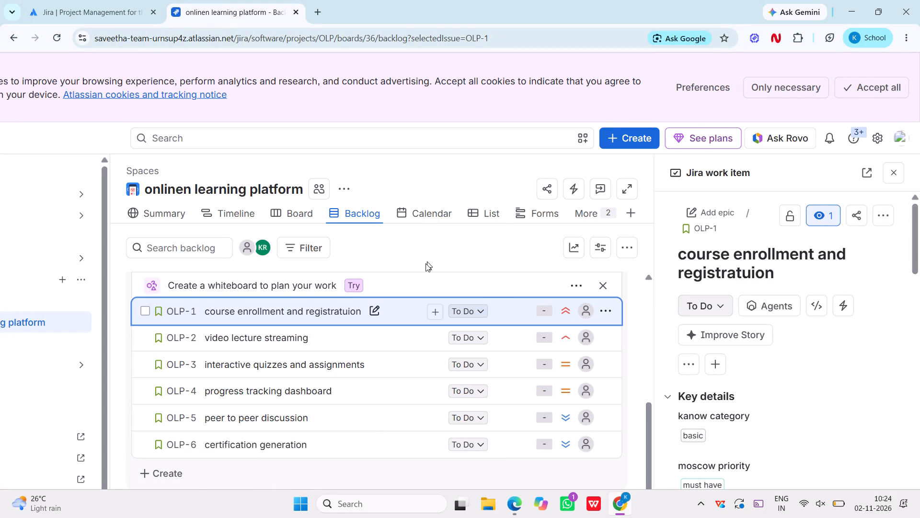
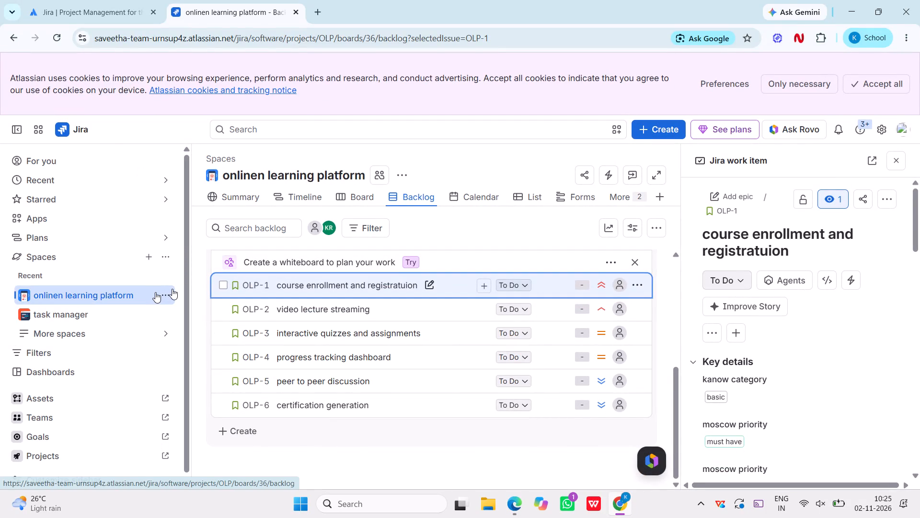
# Delete the "onlinen learning platform" space by moving it to the trash.
pyautogui.click(166, 296)
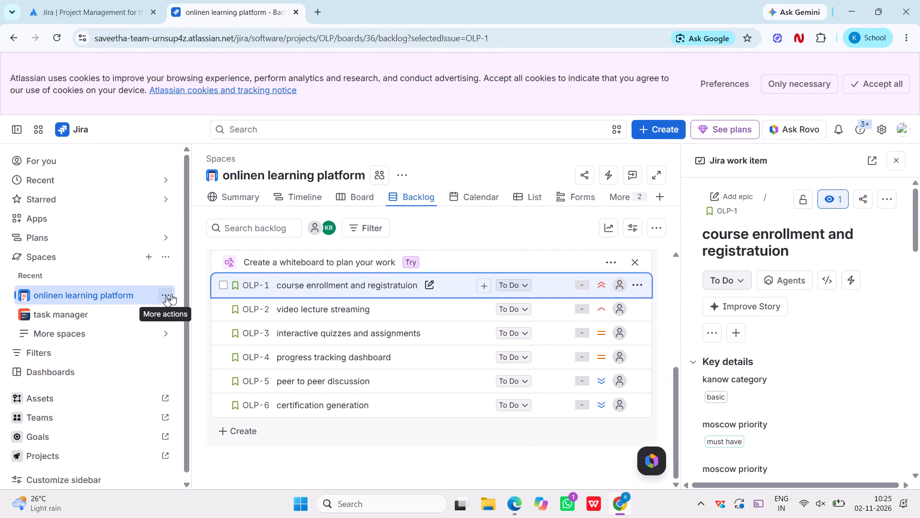
pyautogui.scroll(-2, 187, 394)
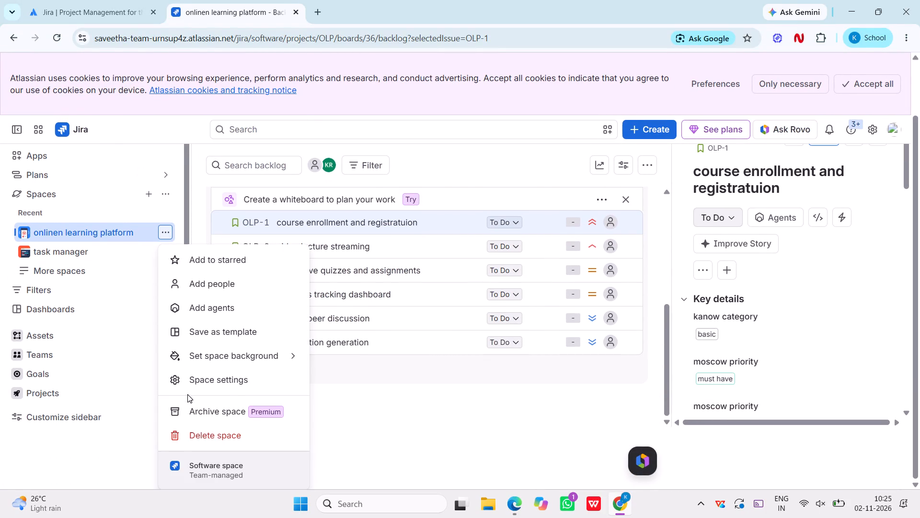
pyautogui.click(212, 433)
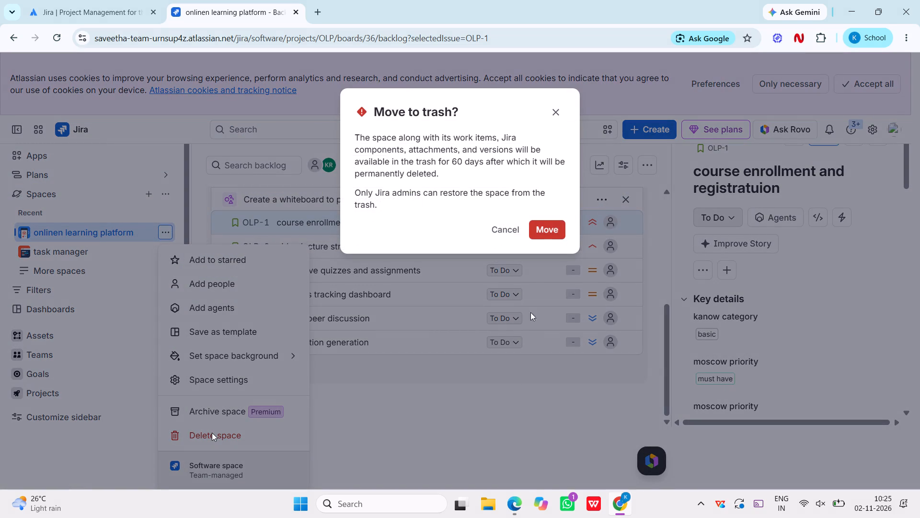
pyautogui.click(543, 234)
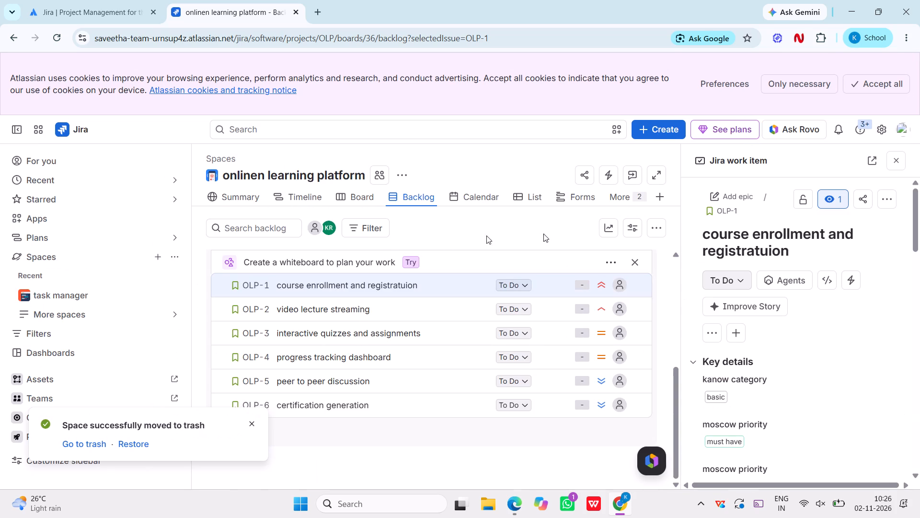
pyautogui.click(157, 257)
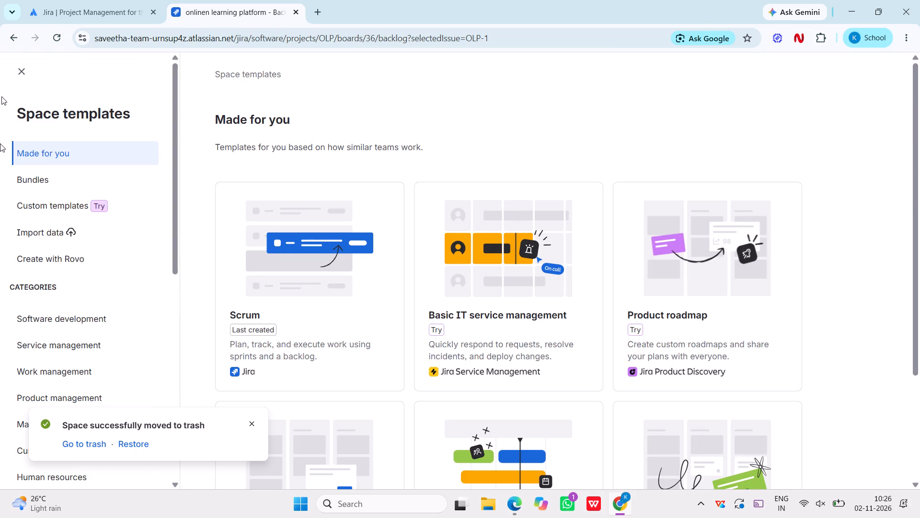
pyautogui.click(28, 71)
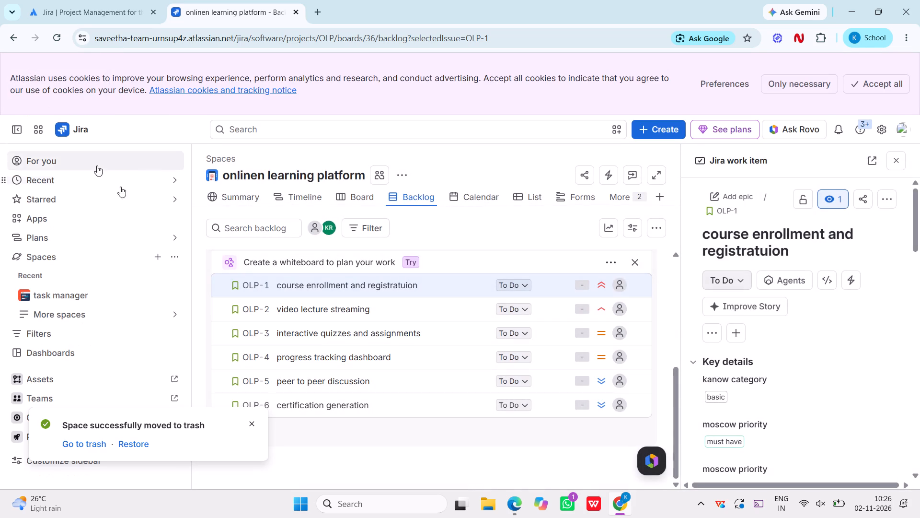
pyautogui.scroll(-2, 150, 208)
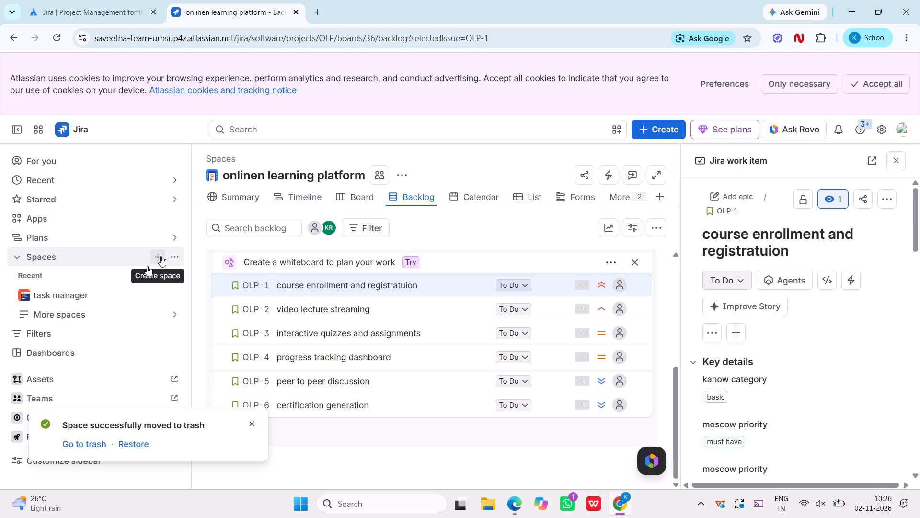
# Start creating a new space from the Scrum template.
pyautogui.click(153, 257)
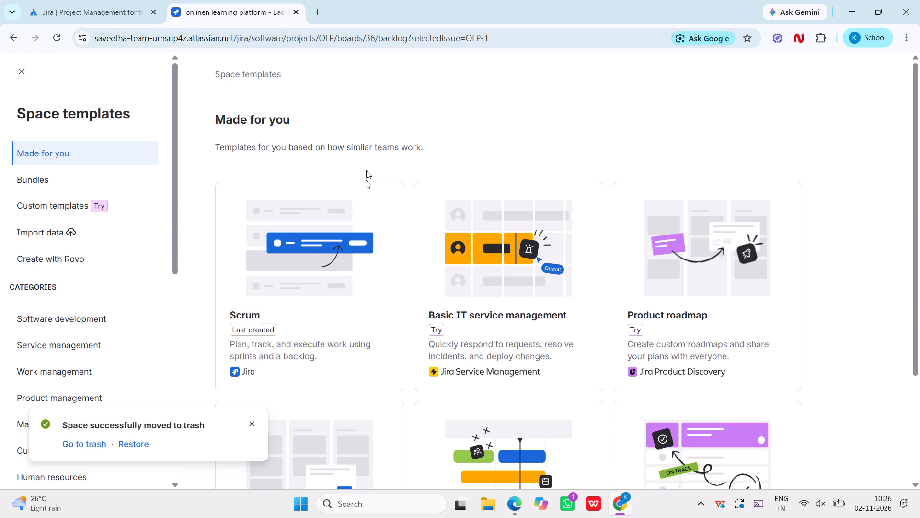
pyautogui.scroll(-1, 416, 131)
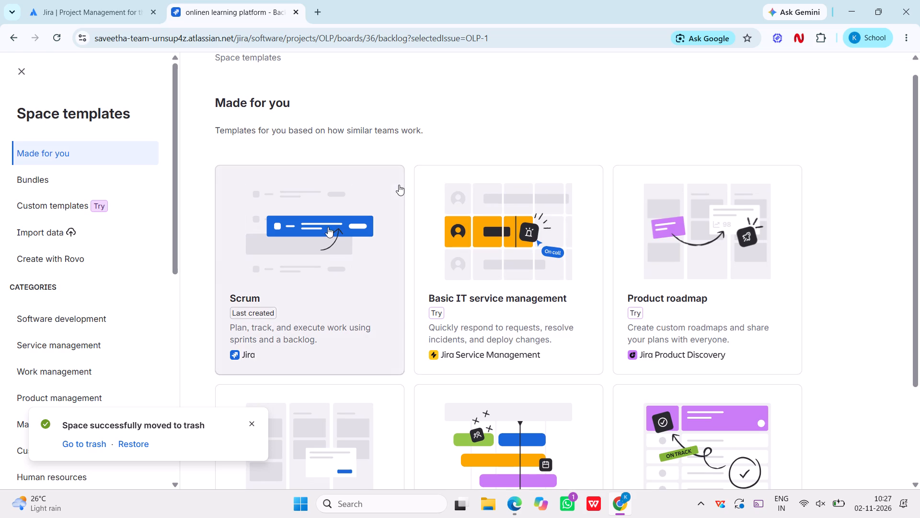
pyautogui.click(326, 229)
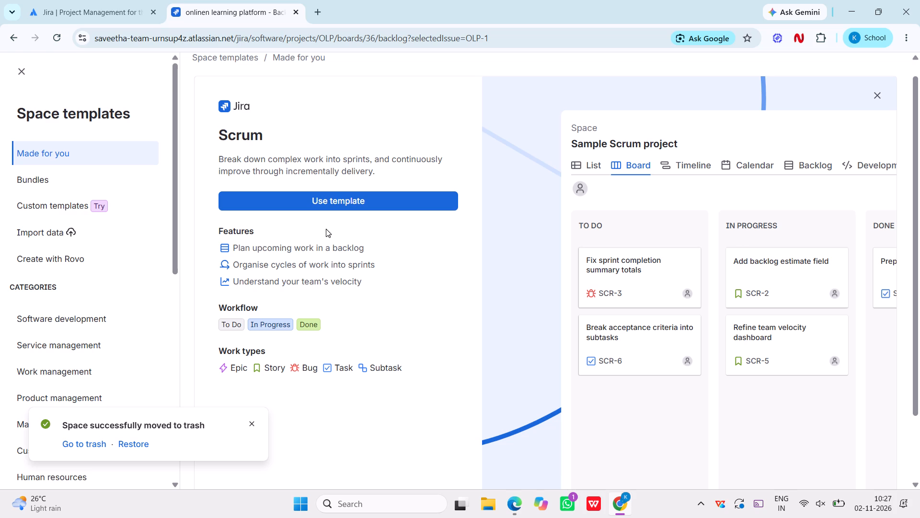
pyautogui.click(327, 205)
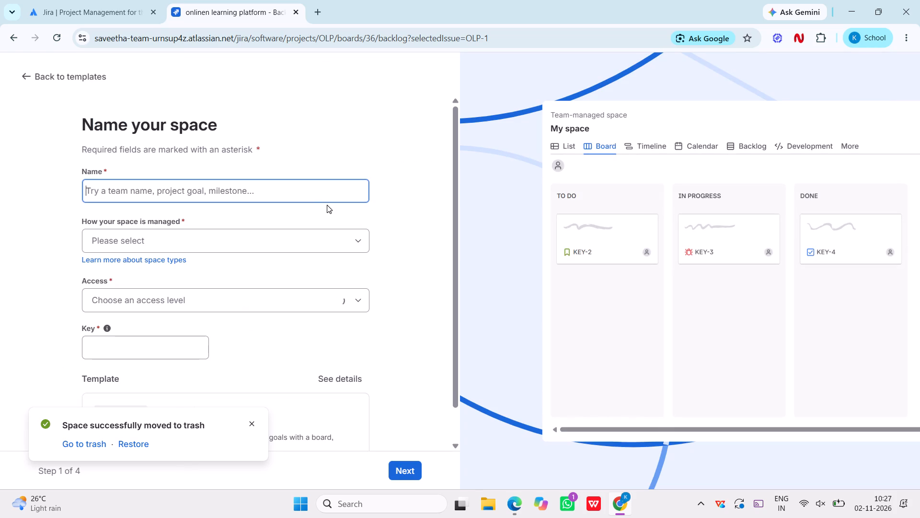
# Name the new Scrum space "online learning system".
pyautogui.click(304, 191)
pyautogui.write('team')
pyautogui.press('space')
pyautogui.write('mana')
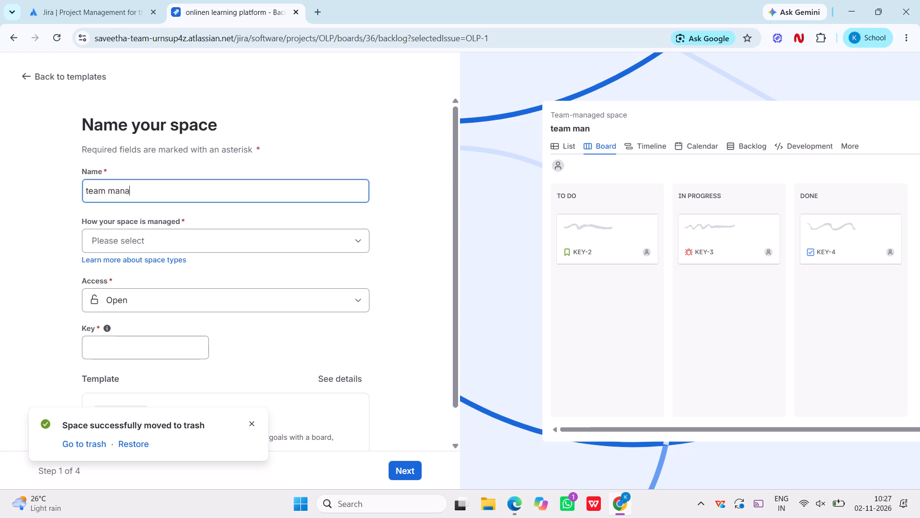
pyautogui.press('BackSpace')
pyautogui.press('BackSpace')
pyautogui.press('BackSpace')
pyautogui.press('BackSpace')
pyautogui.press('BackSpace')
pyautogui.press('BackSpace')
pyautogui.press('BackSpace')
pyautogui.press('BackSpace')
pyautogui.press('BackSpace')
pyautogui.press('BackSpace')
pyautogui.press('BackSpace')
pyautogui.press('BackSpace')
pyautogui.press('BackSpace')
pyautogui.press('BackSpace')
pyautogui.press('BackSpace')
pyautogui.press('BackSpace')
pyautogui.write('on;li')
pyautogui.press('BackSpace')
pyautogui.press('BackSpace')
pyautogui.press('BackSpace')
pyautogui.write('line learning a')
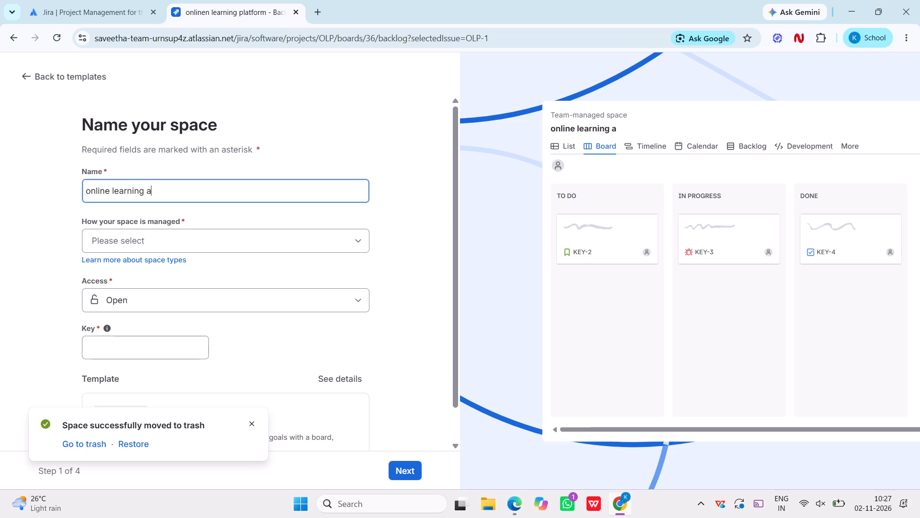
pyautogui.press('BackSpace')
pyautogui.write('system')
# Open the options for how the new space is managed.
pyautogui.click(269, 247)
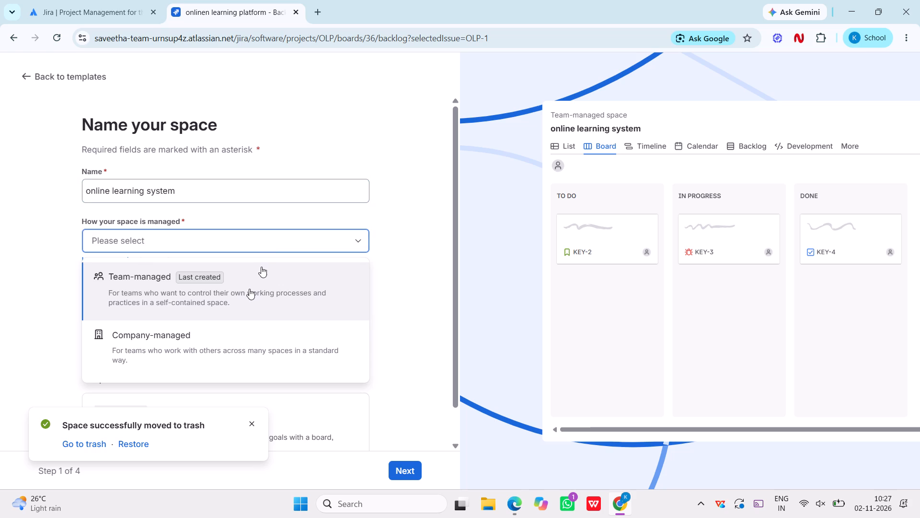
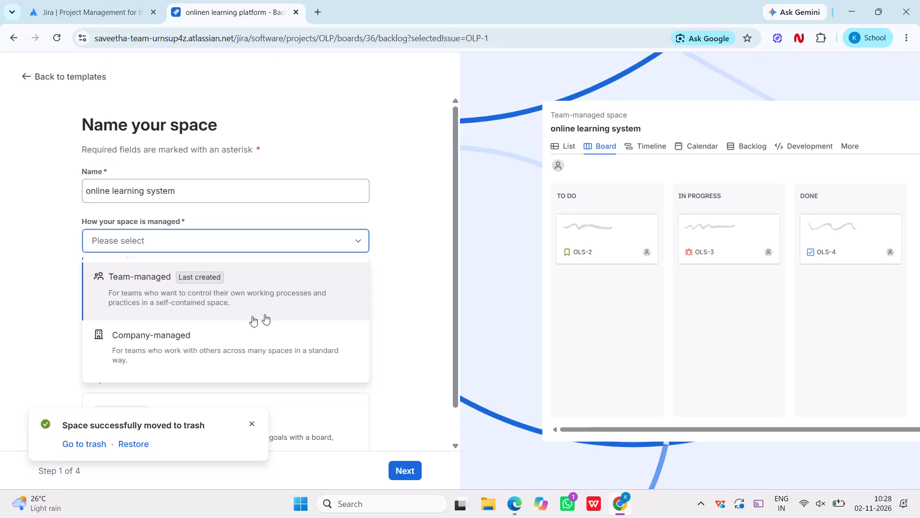
# Set the new "online learning system" space to be company-managed.
pyautogui.click(257, 341)
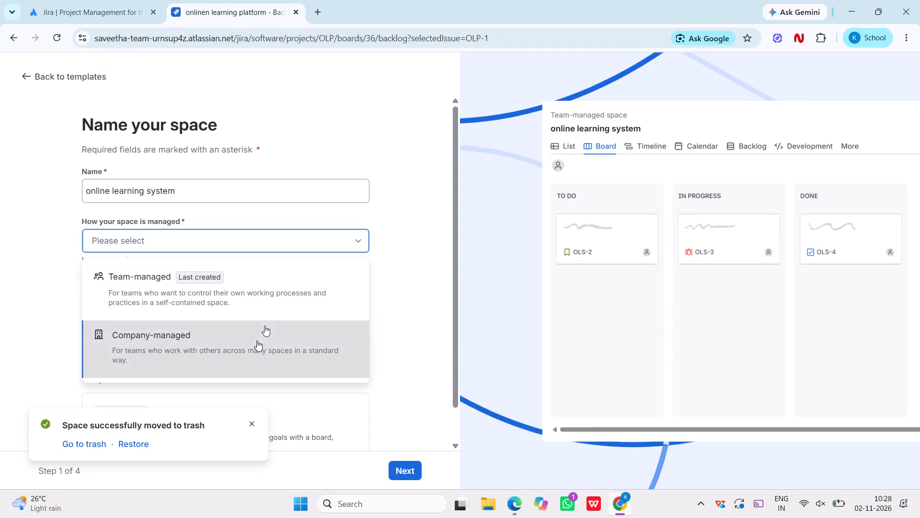
pyautogui.scroll(-2, 152, 326)
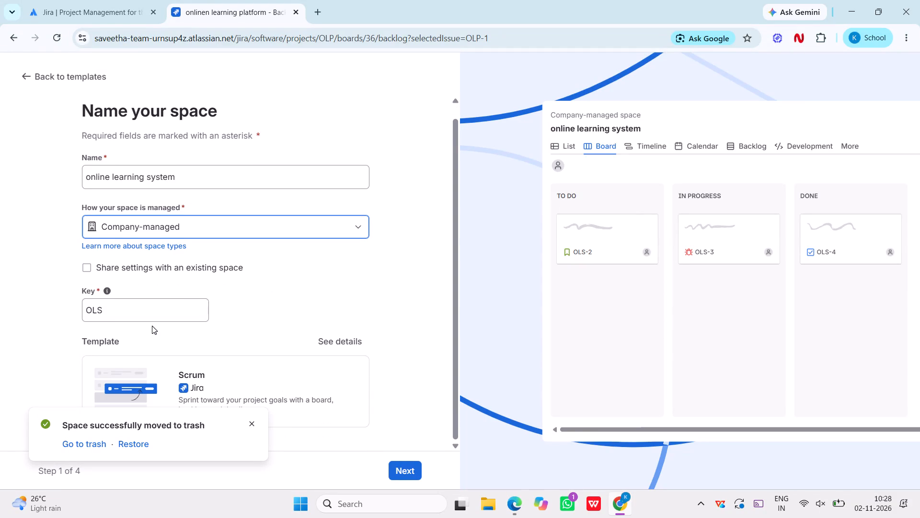
pyautogui.click(249, 423)
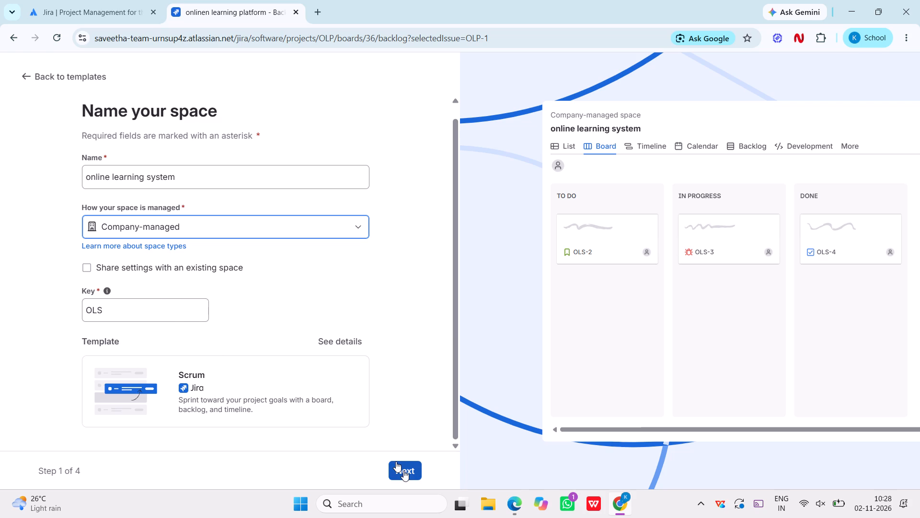
# Finish creating the space with the default configuration, skipping the agent setup and team invitations.
pyautogui.click(403, 471)
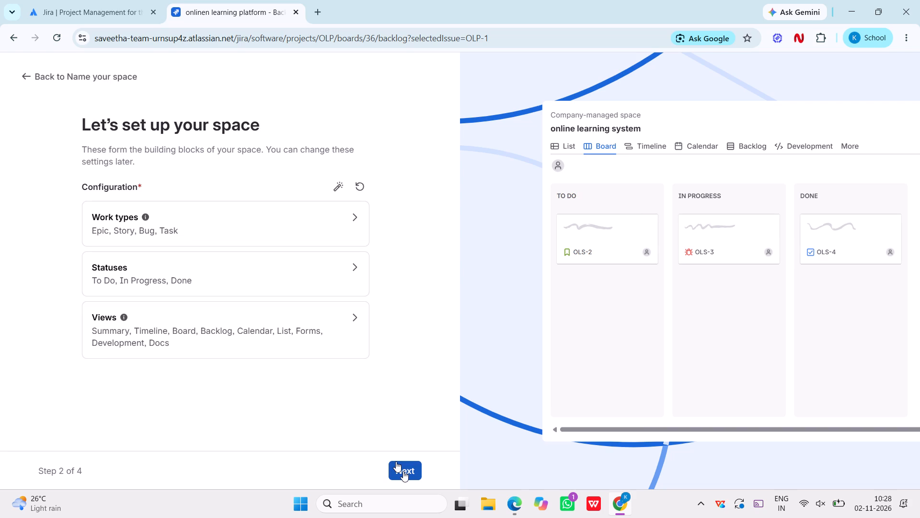
pyautogui.click(402, 471)
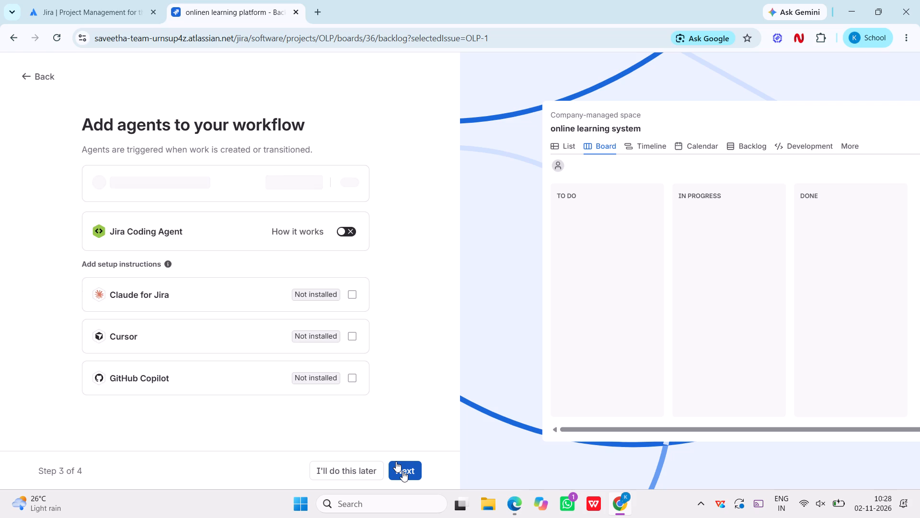
pyautogui.click(365, 470)
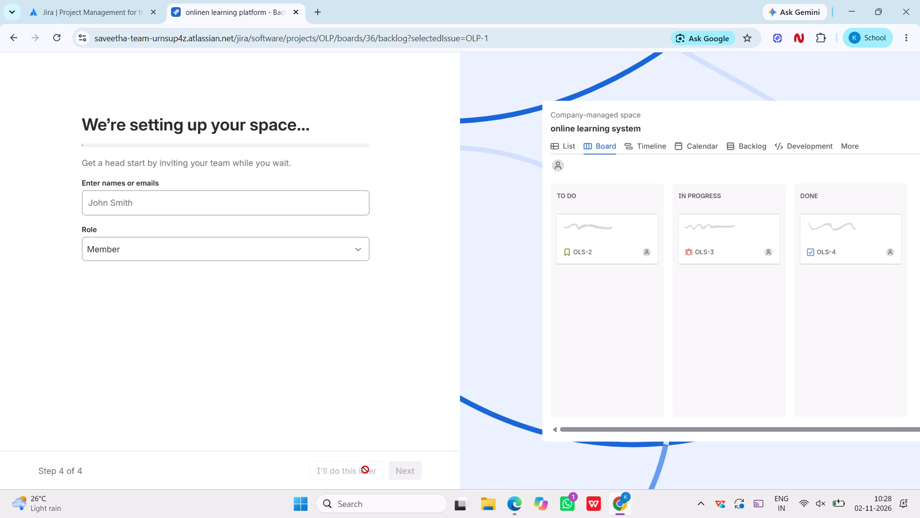
pyautogui.click(407, 475)
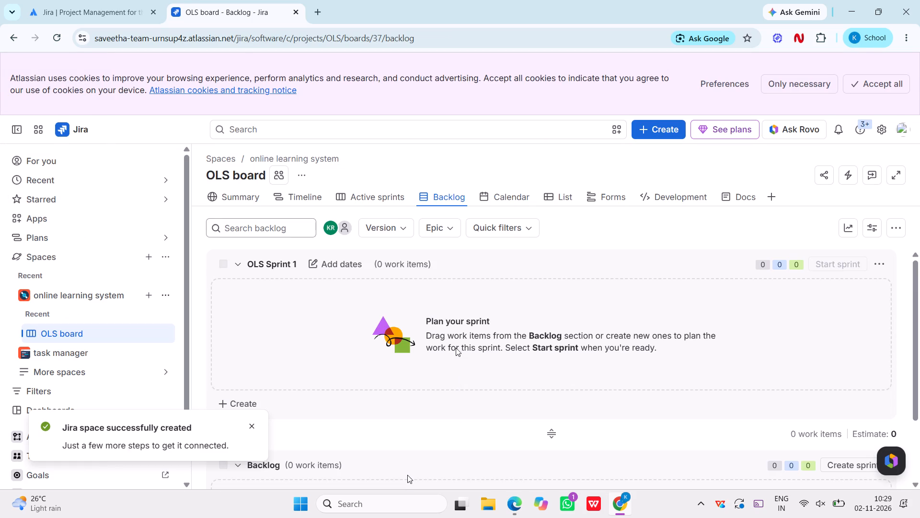
# Add a task named "course enrollement and registration" to the backlog of the new space.
pyautogui.scroll(-4, 456, 347)
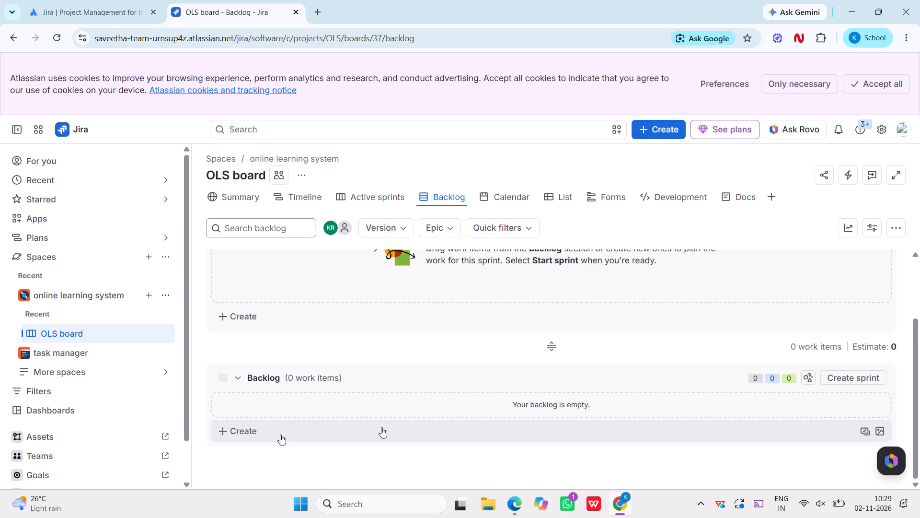
pyautogui.click(280, 435)
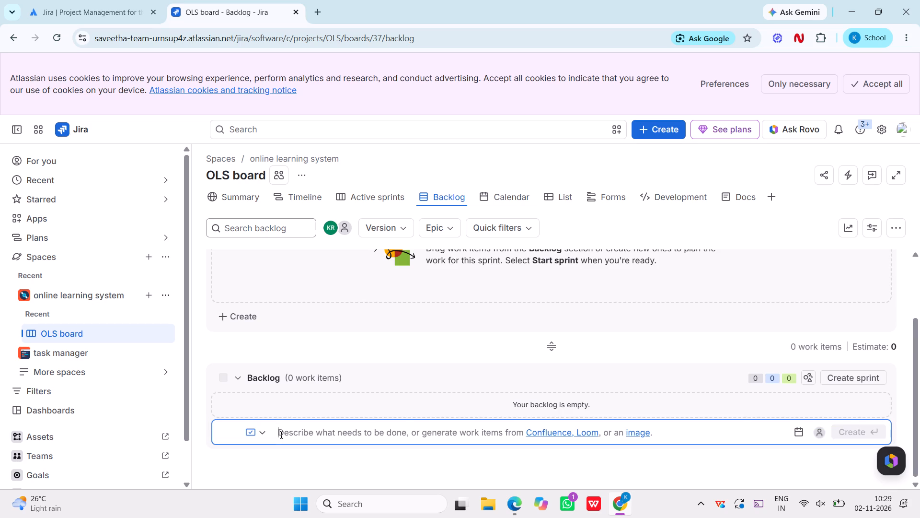
pyautogui.write('co')
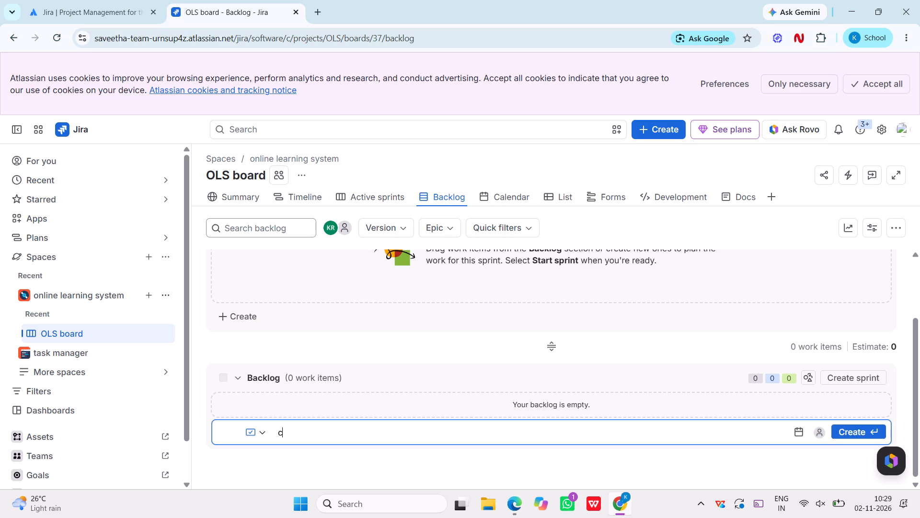
pyautogui.write('urse enrollement and registrat')
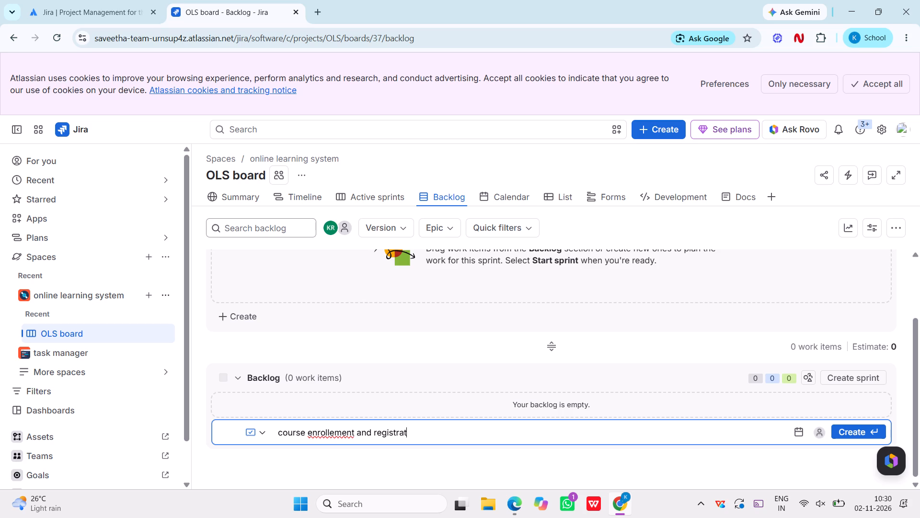
pyautogui.write('ion')
pyautogui.press('Return')
# Add a second backlog task named "video lecture streaming".
pyautogui.press('n')
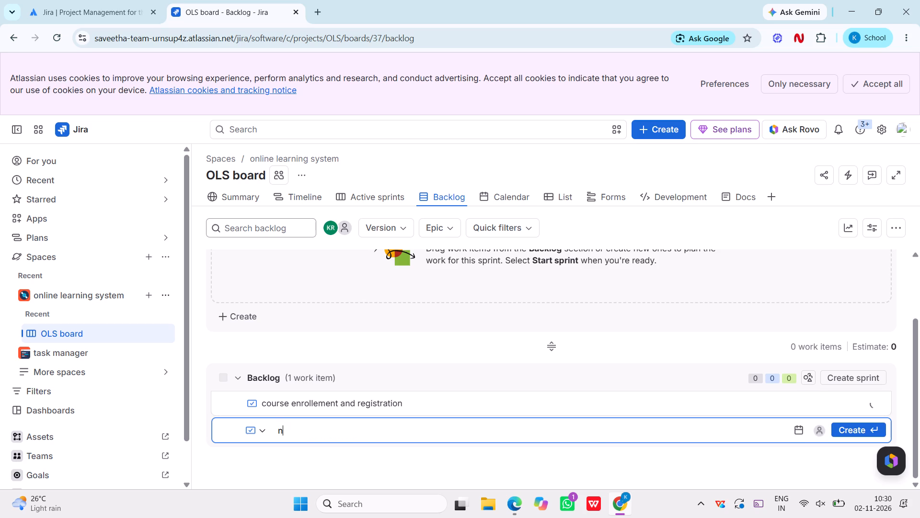
pyautogui.press('BackSpace')
pyautogui.write('video lecture strean')
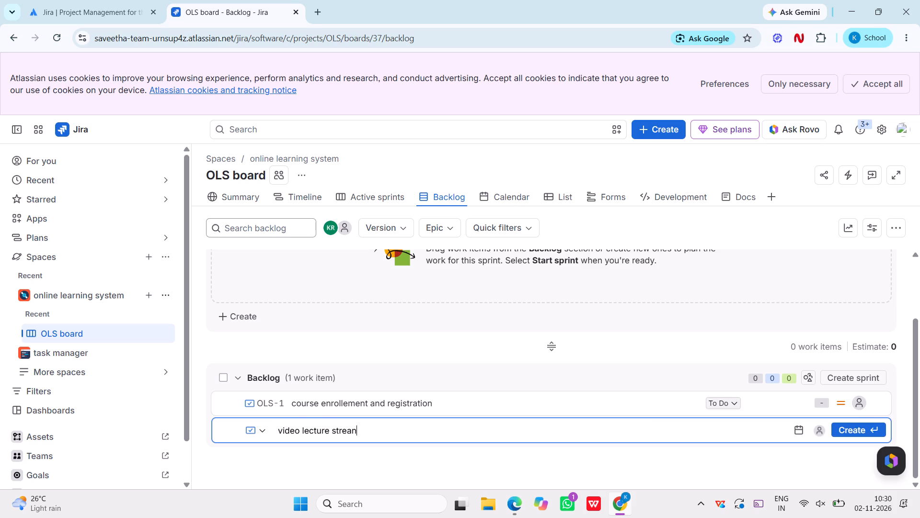
pyautogui.press('BackSpace')
pyautogui.write('ming')
pyautogui.press('Return')
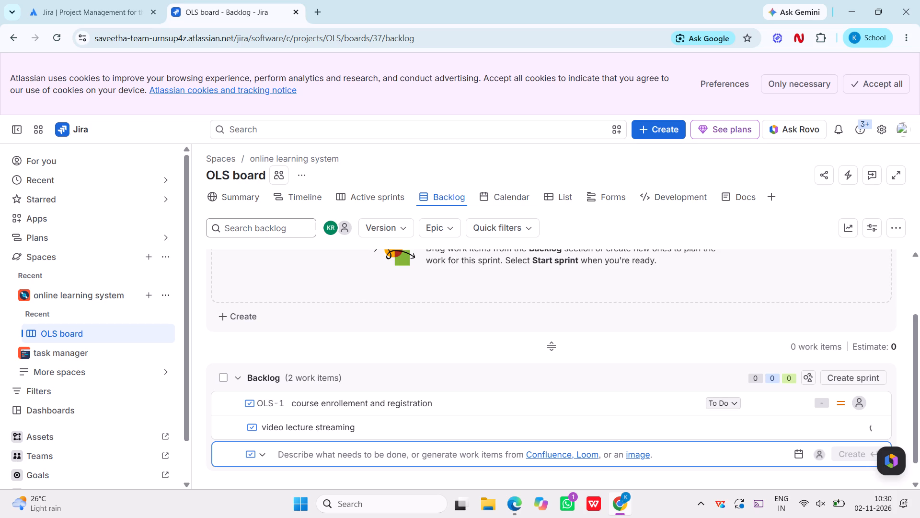
# Add a third backlog task named "interactive quizzes and assignments".
pyautogui.write('interactive qui')
pyautogui.write('zzes')
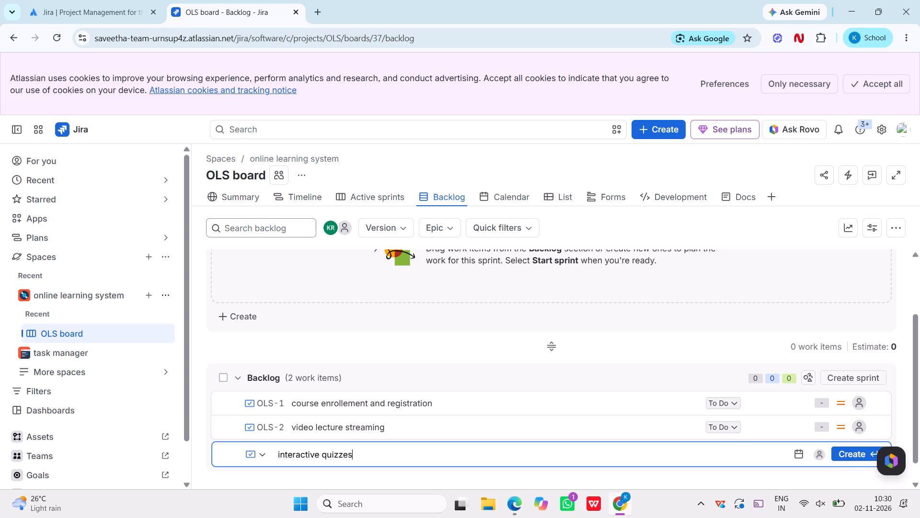
pyautogui.press('space')
pyautogui.write('and assif')
pyautogui.press('BackSpace')
pyautogui.write('gnments')
pyautogui.press('Return')
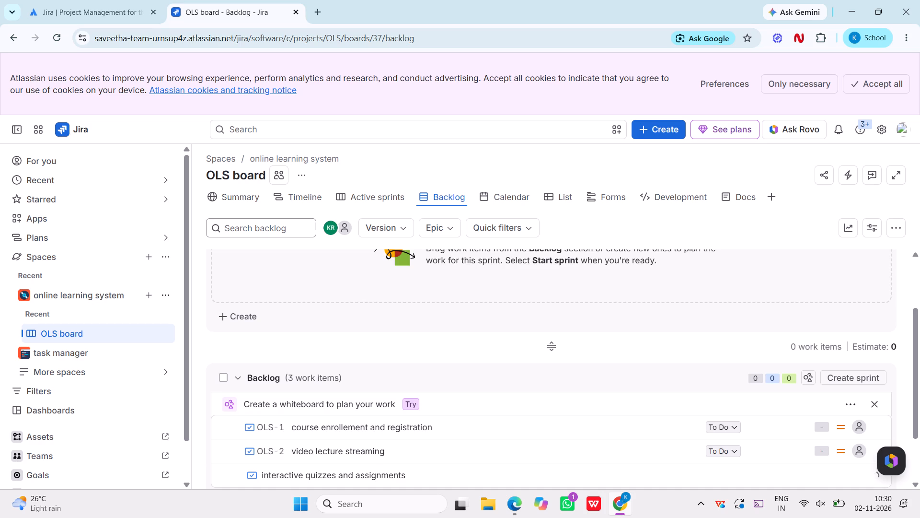
# Add a fourth backlog task named "progress tracking dashboard".
pyautogui.write('pro')
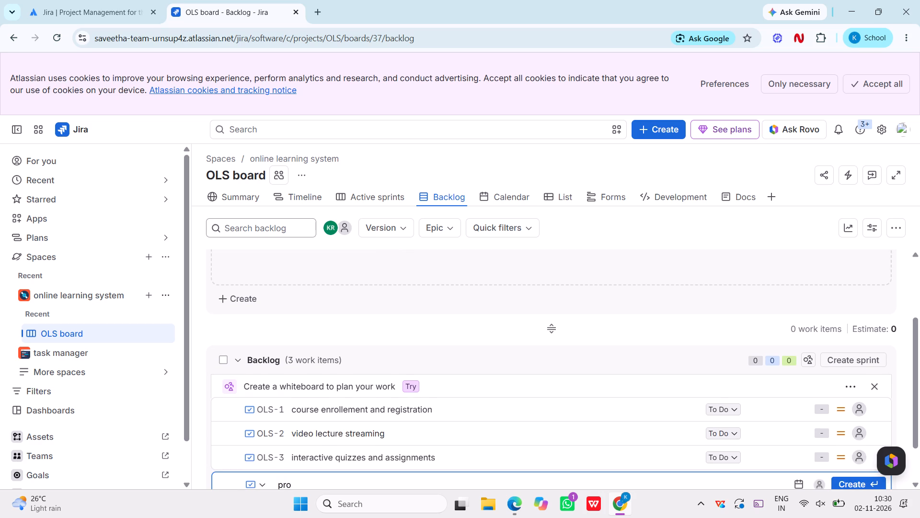
pyautogui.write('gress tracking da')
pyautogui.write('shboard')
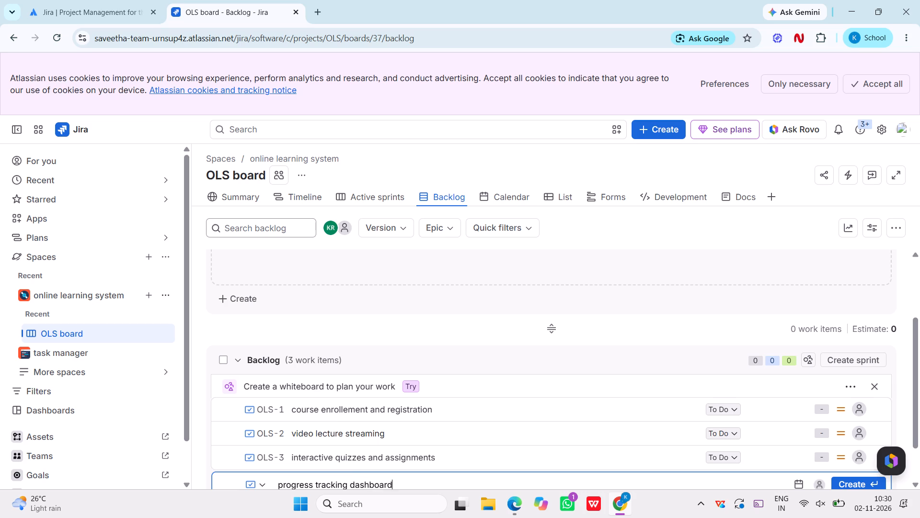
pyautogui.press('Return')
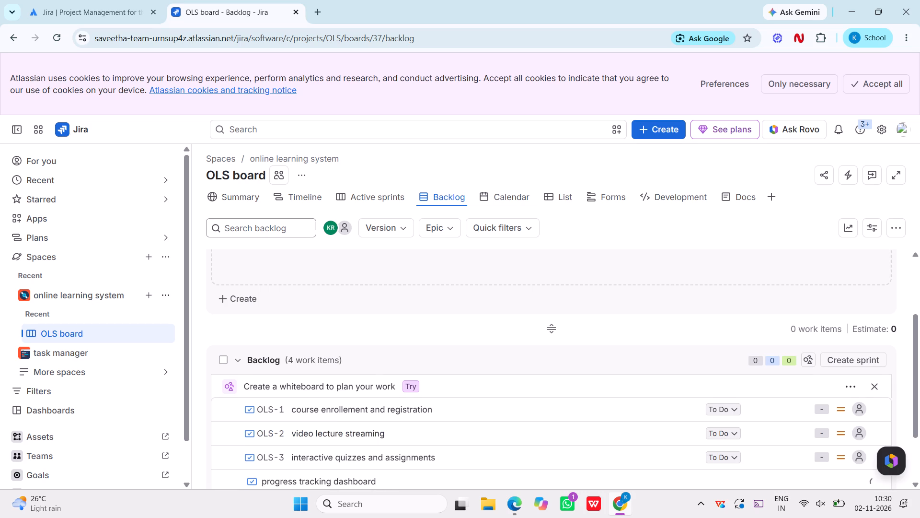
# Add a fifth backlog task named "peer to peer discussion".
pyautogui.write('peer to peer discussion')
pyautogui.press('space')
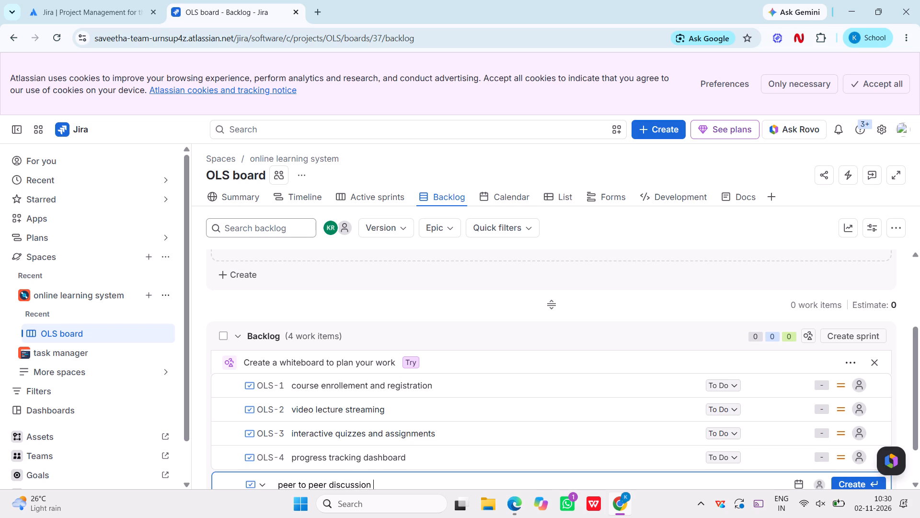
pyautogui.press('Return')
# Add a sixth backlog task named "certification generation".
pyautogui.write('certification')
pyautogui.press('space')
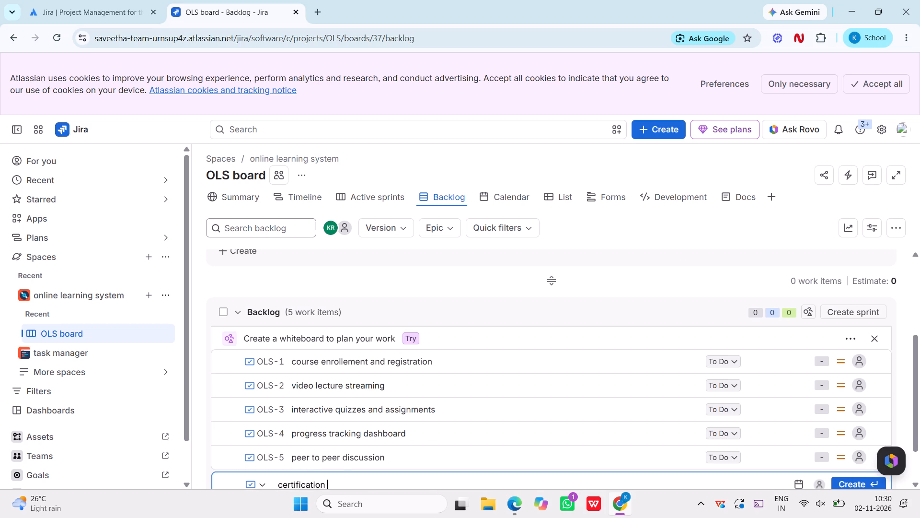
pyautogui.write('generation')
pyautogui.press('space')
pyautogui.press('Return')
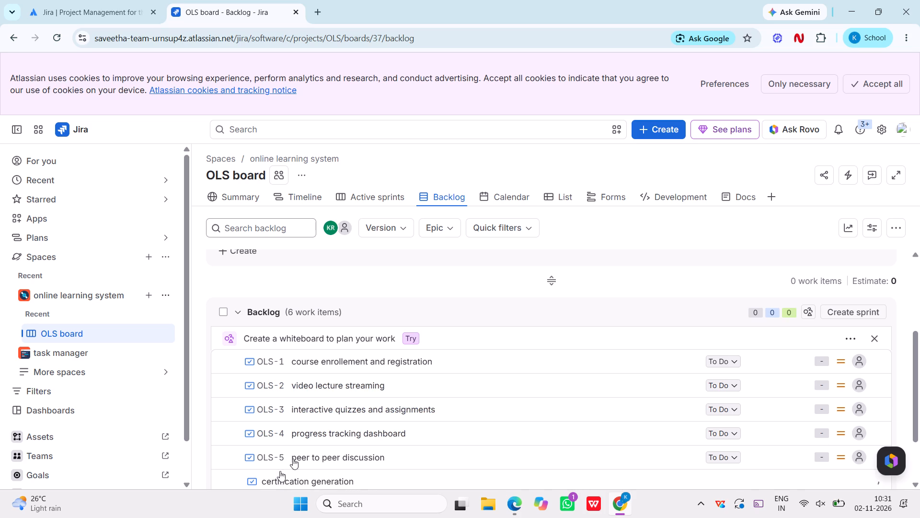
# View the details of the "course enrollement and registration" task, and close them again.
pyautogui.scroll(-3, 542, 399)
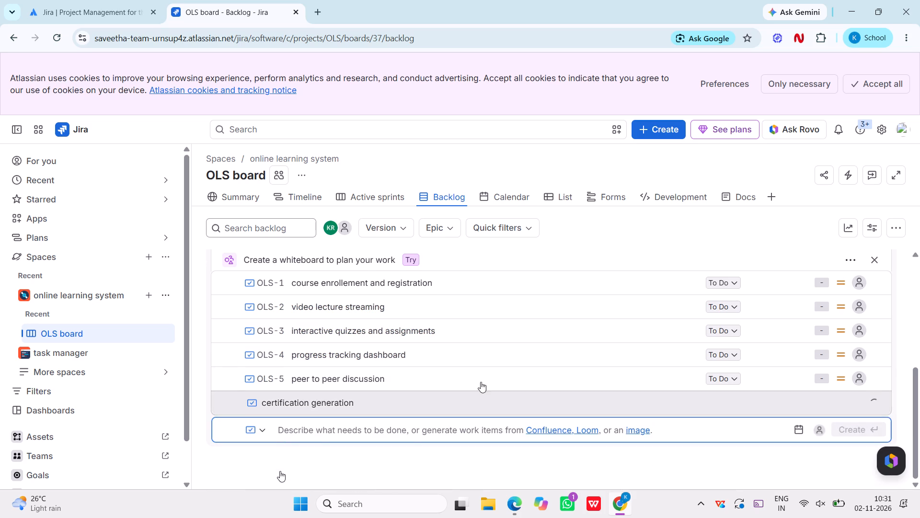
pyautogui.scroll(1, 479, 377)
pyautogui.scroll(-1, 479, 377)
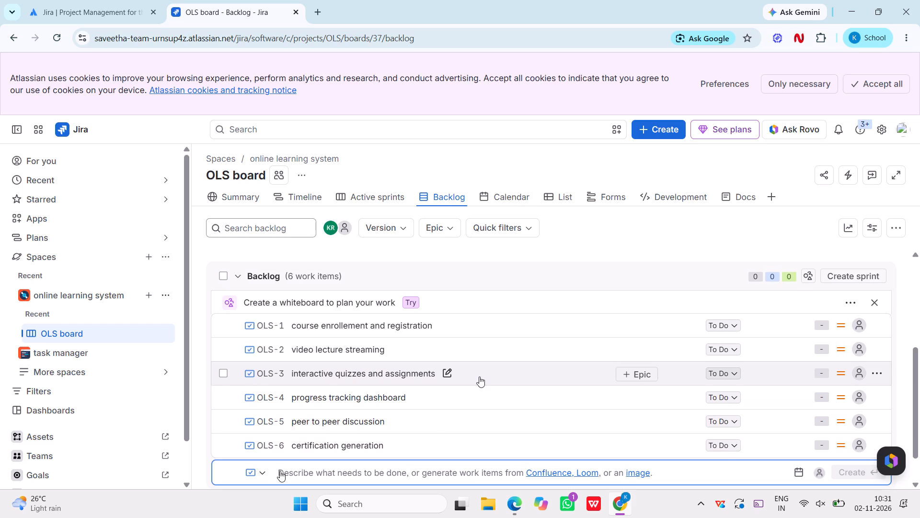
pyautogui.doubleClick(493, 324)
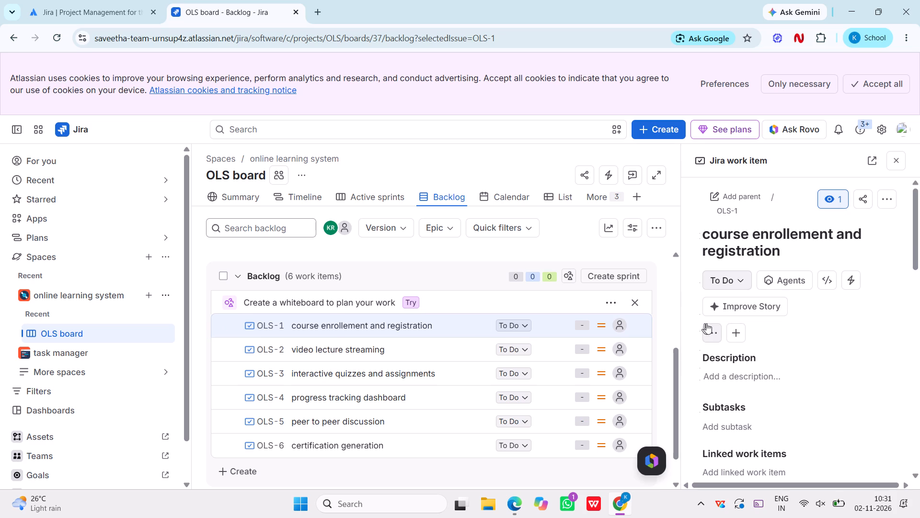
pyautogui.click(892, 164)
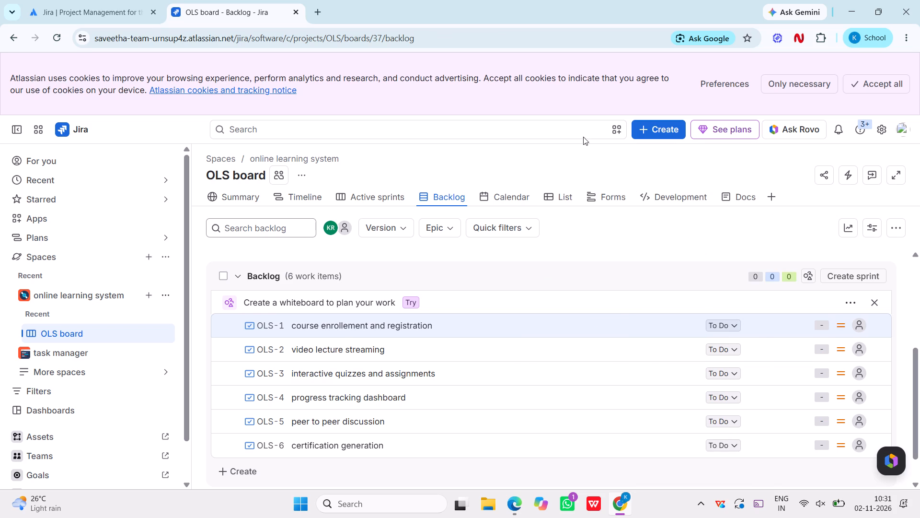
# Check the general settings of the OLS board and return to its backlog.
pyautogui.click(300, 176)
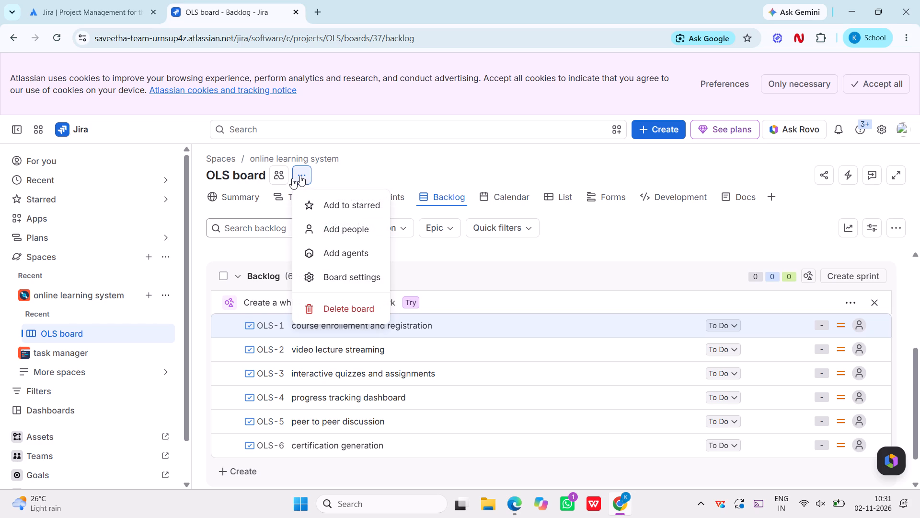
pyautogui.click(300, 176)
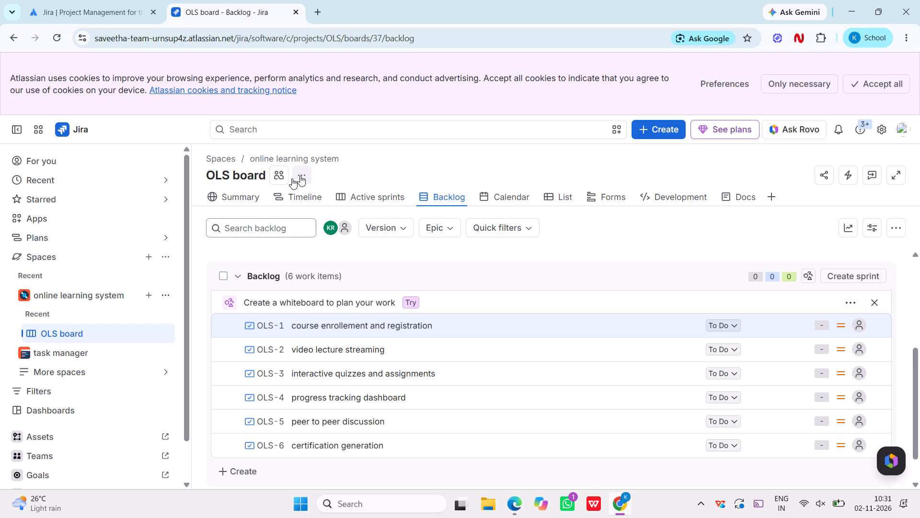
pyautogui.click(300, 176)
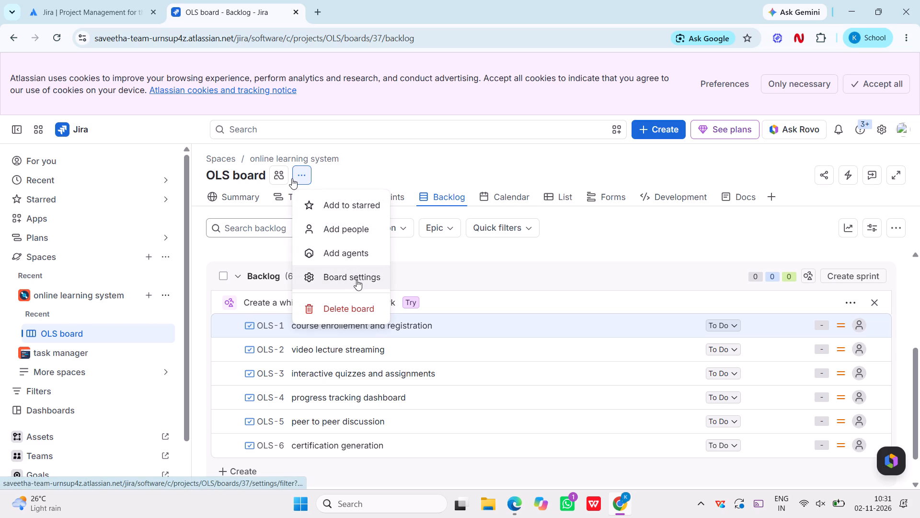
pyautogui.click(356, 280)
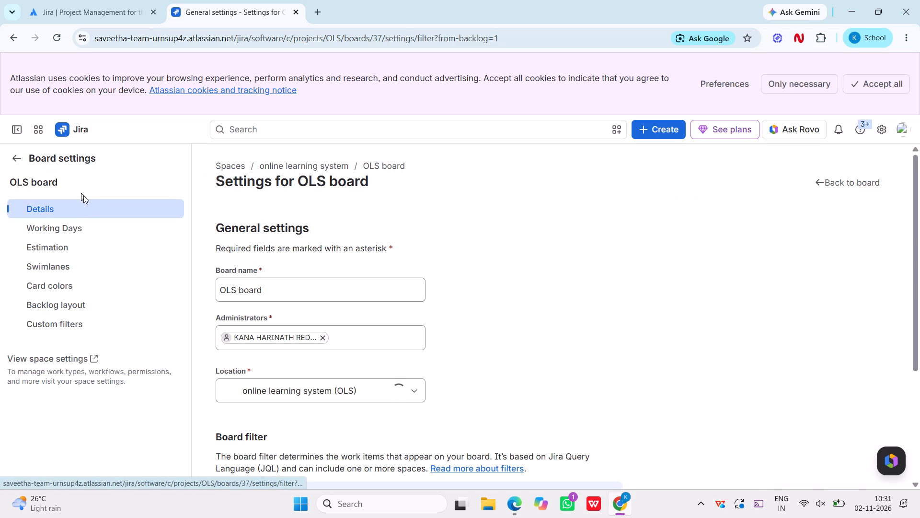
pyautogui.click(16, 158)
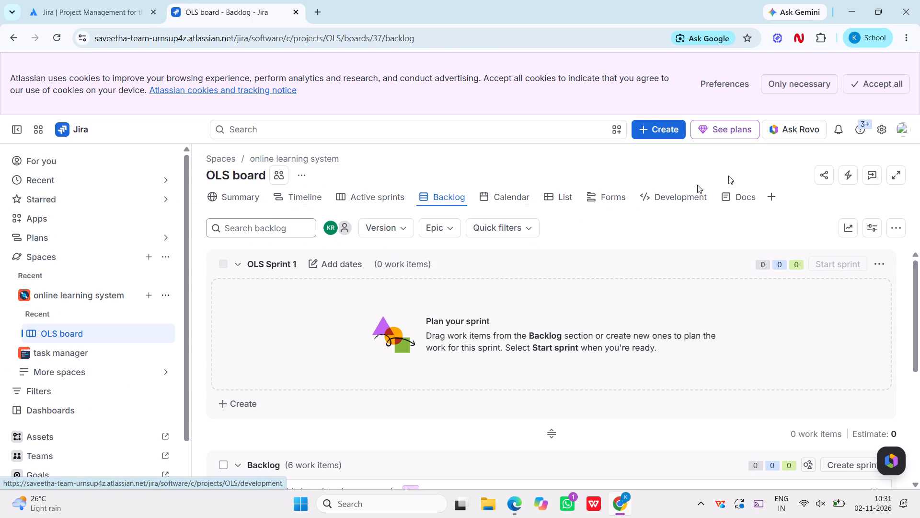
# Open the Jira admin settings for work items and review the list of work types.
pyautogui.click(878, 131)
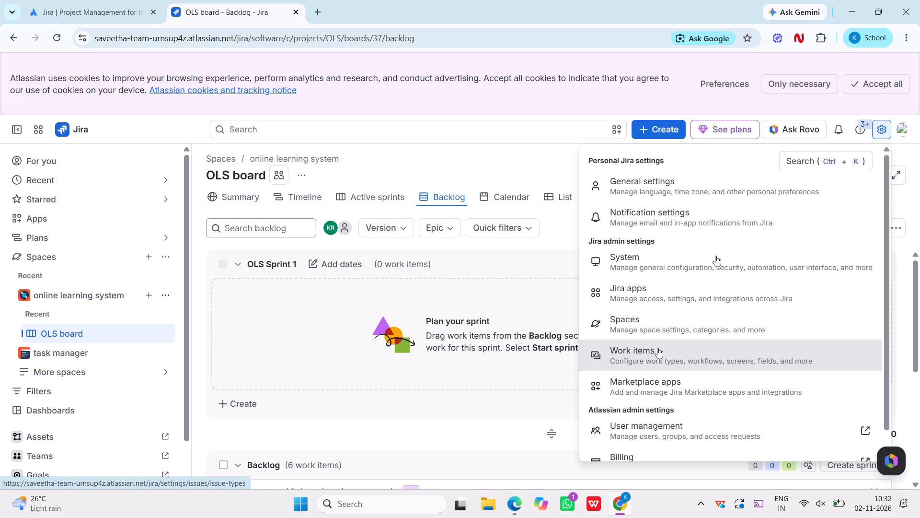
pyautogui.click(657, 348)
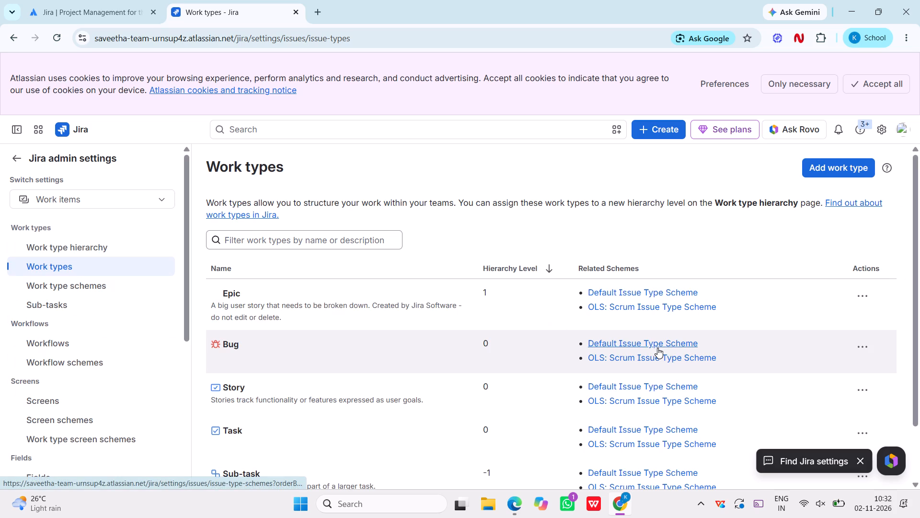
pyautogui.click(414, 388)
pyautogui.doubleClick(414, 388)
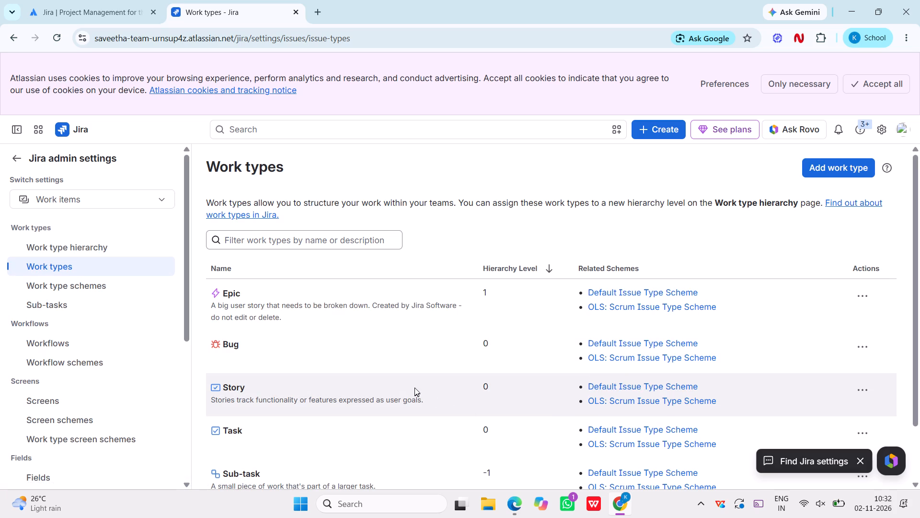
pyautogui.doubleClick(314, 399)
pyautogui.scroll(-1, 314, 399)
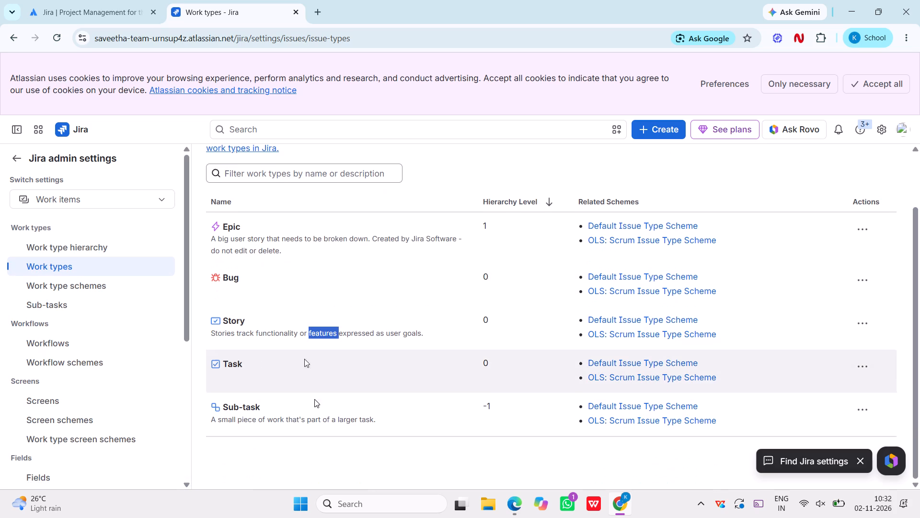
# Open the Story work type for editing to view its settings, and return to the OLS board backlog without changes.
pyautogui.click(865, 325)
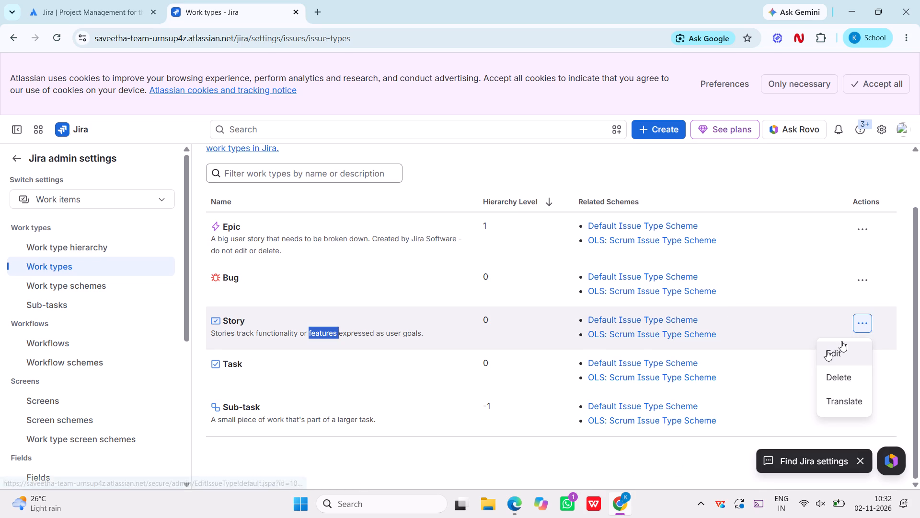
pyautogui.click(827, 350)
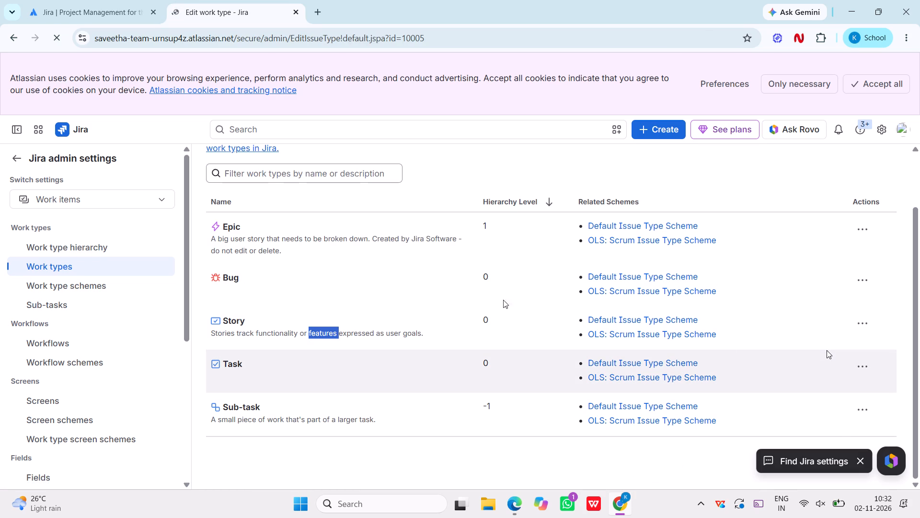
pyautogui.doubleClick(434, 325)
pyautogui.click(338, 169)
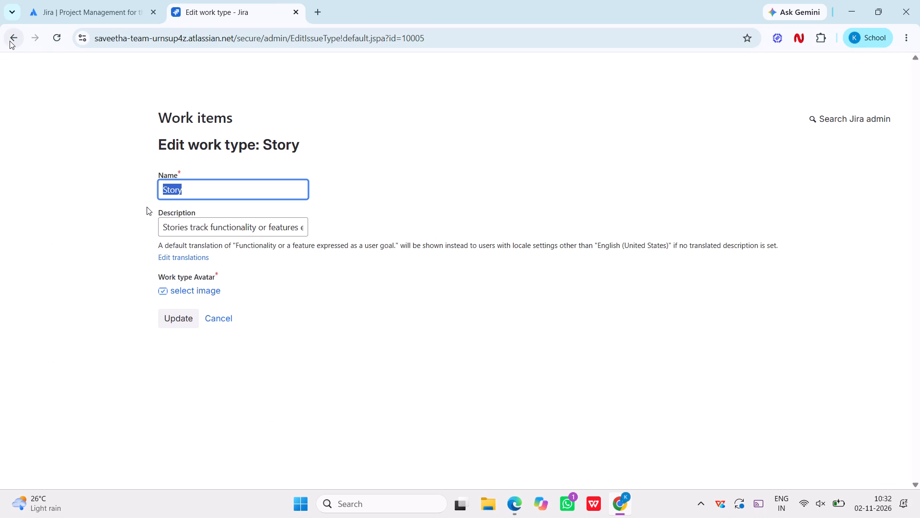
pyautogui.click(10, 40)
pyautogui.doubleClick(10, 40)
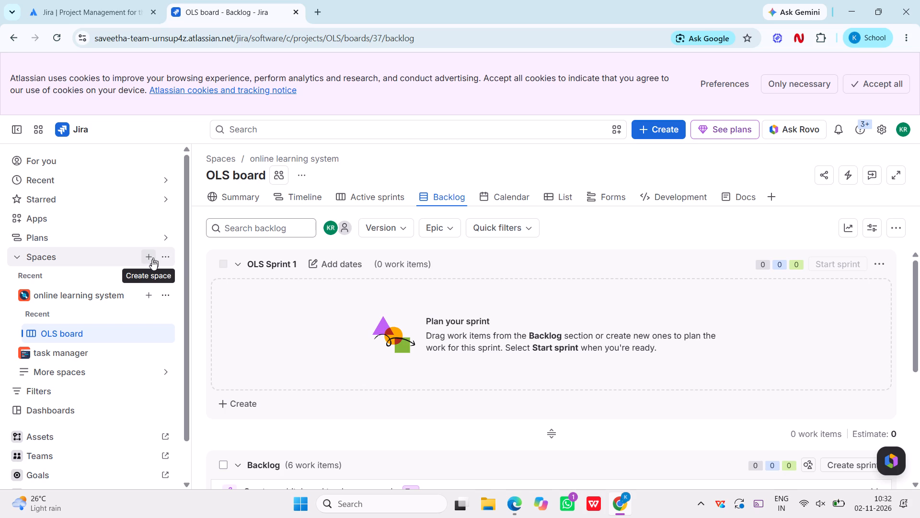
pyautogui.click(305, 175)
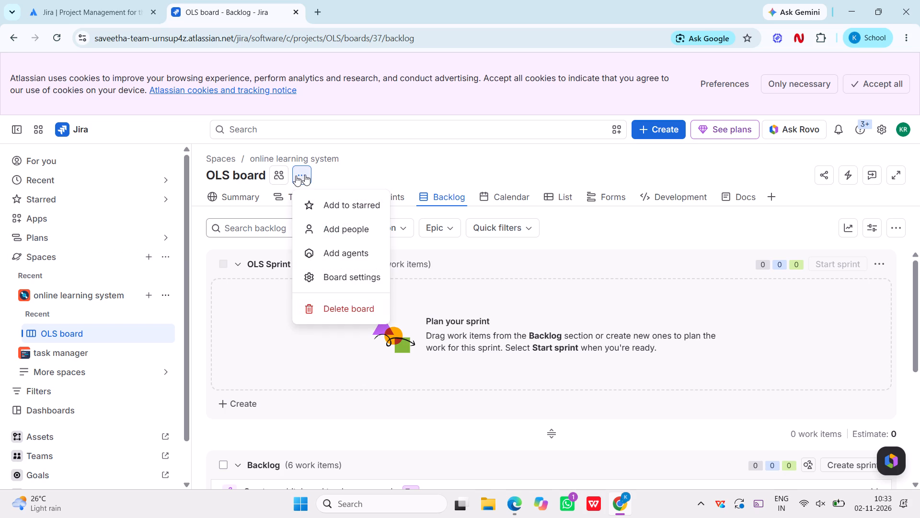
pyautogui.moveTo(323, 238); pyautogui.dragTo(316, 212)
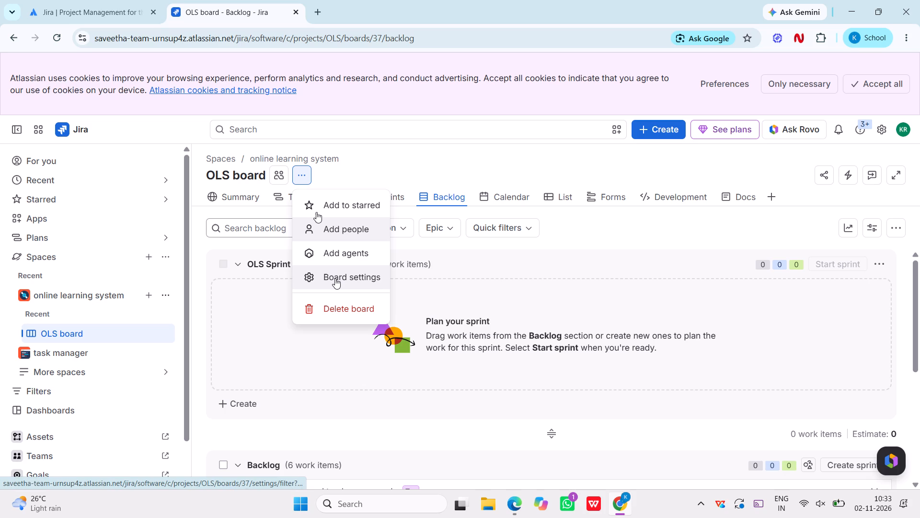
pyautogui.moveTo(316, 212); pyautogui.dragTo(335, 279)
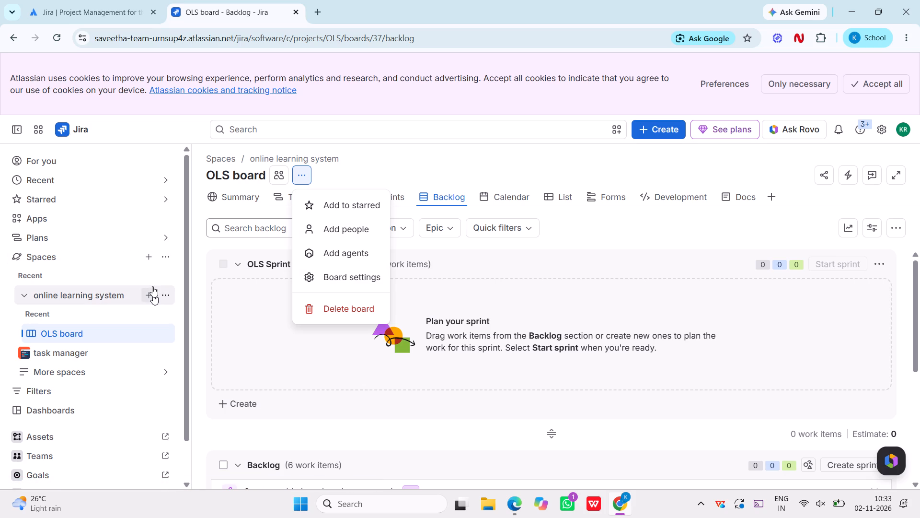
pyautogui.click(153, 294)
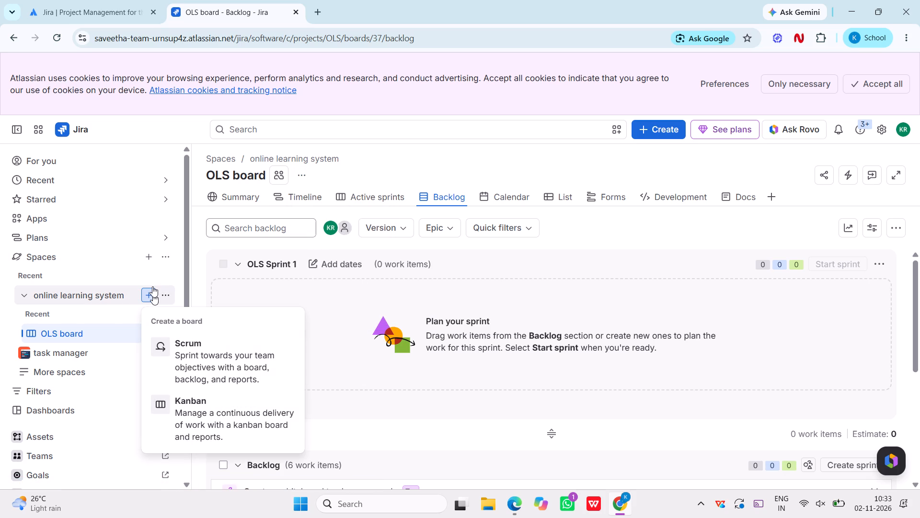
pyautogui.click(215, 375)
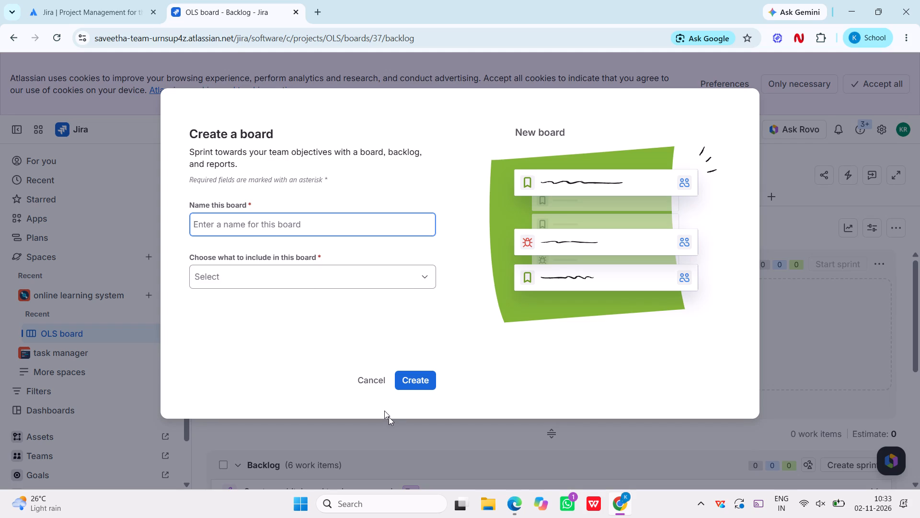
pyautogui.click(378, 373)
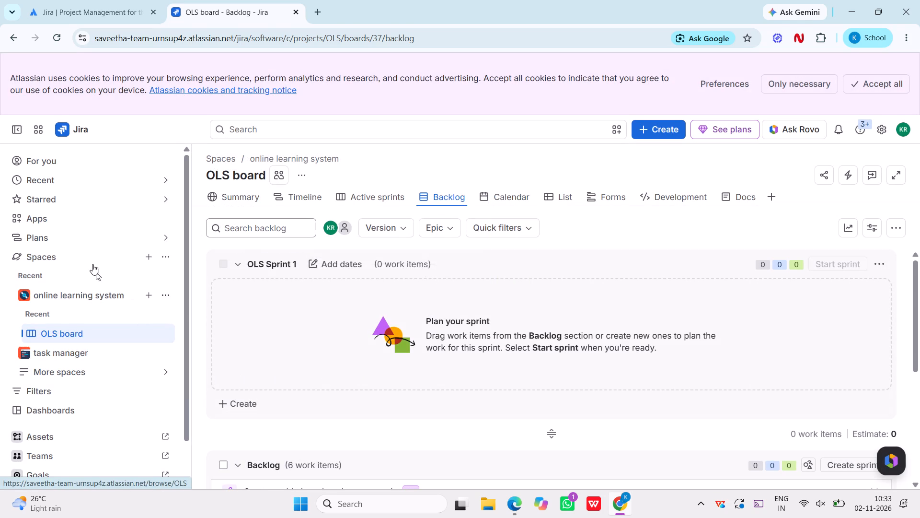
# Start creating a new space from the Scrum template.
pyautogui.click(149, 257)
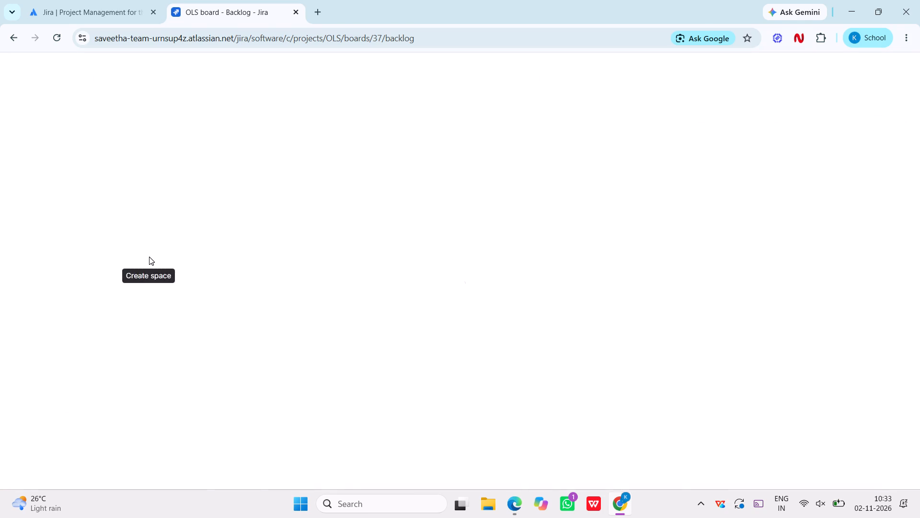
pyautogui.click(308, 334)
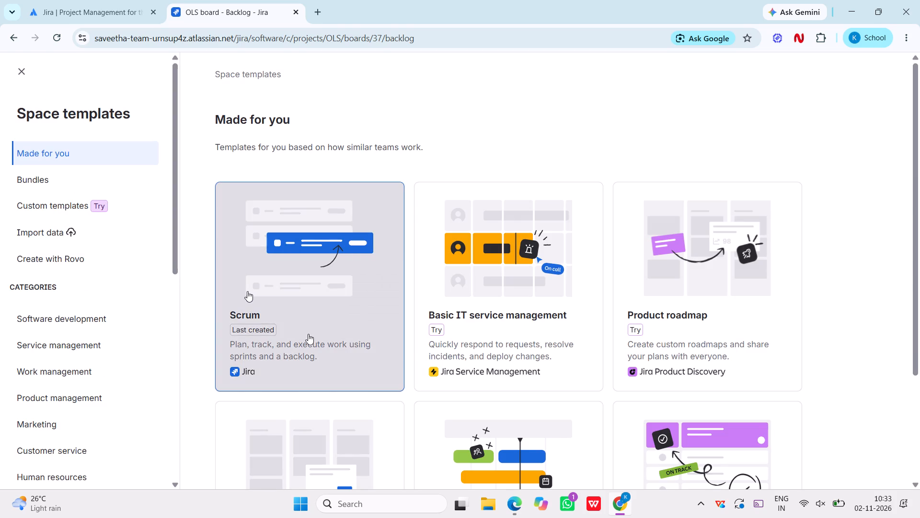